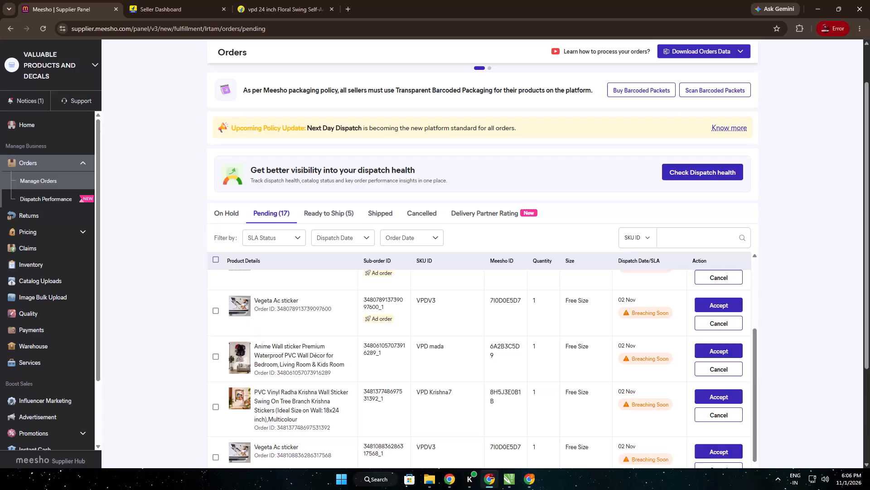
Look through the pending orders list of the Valuable Products and Decals supplier account.
click(209, 258)
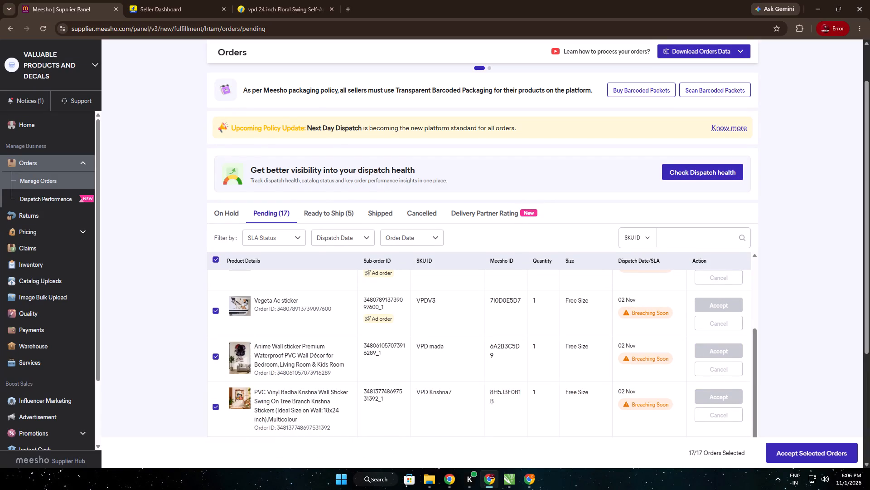
click(213, 259)
scroll(389, 383, up, 5)
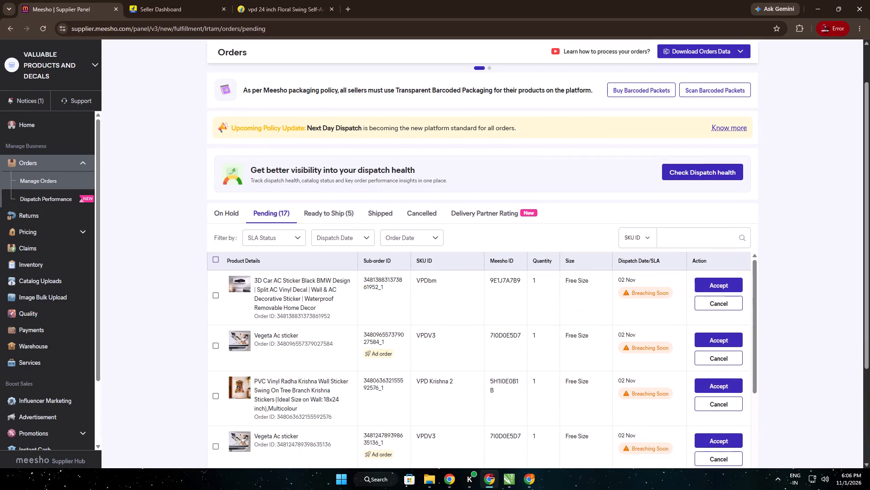
scroll(402, 368, up, 2)
scroll(149, 347, down, 4)
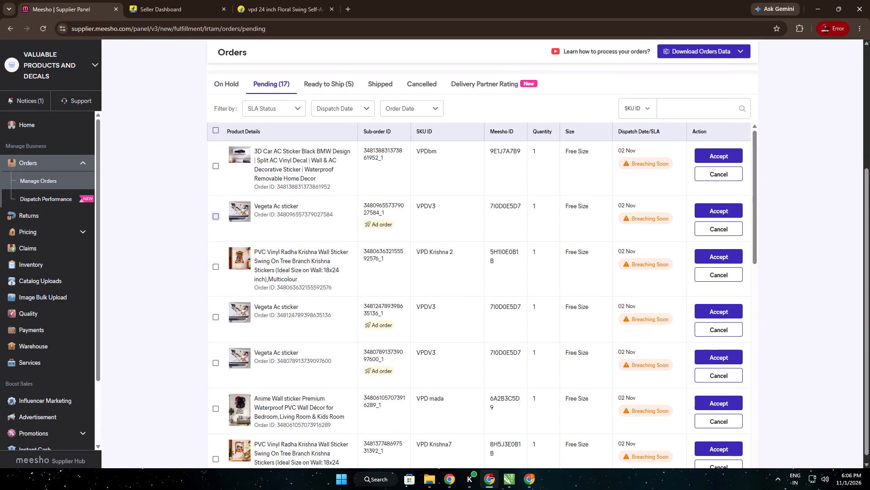
Switch to the AI Image Upscaler page, download the finished Krishna and Radha's Floral Garden image and show the file in its folder.
click(534, 476)
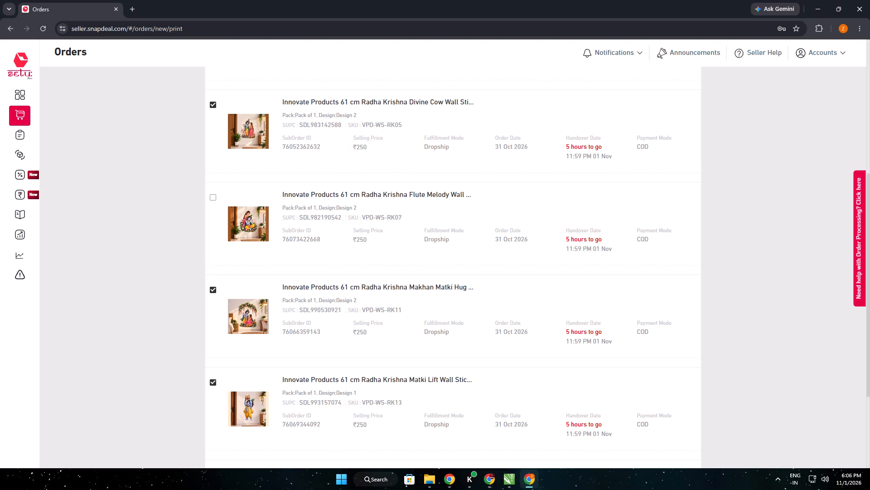
click(445, 483)
click(150, 0)
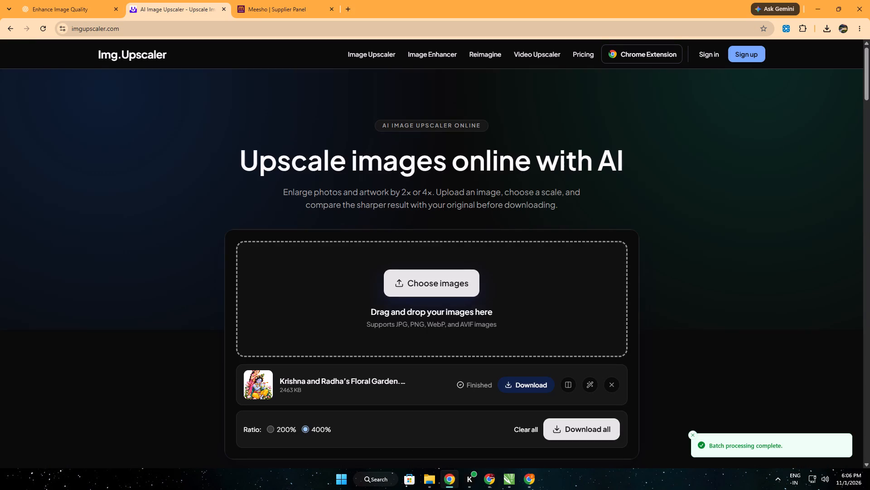
click(520, 390)
click(311, 0)
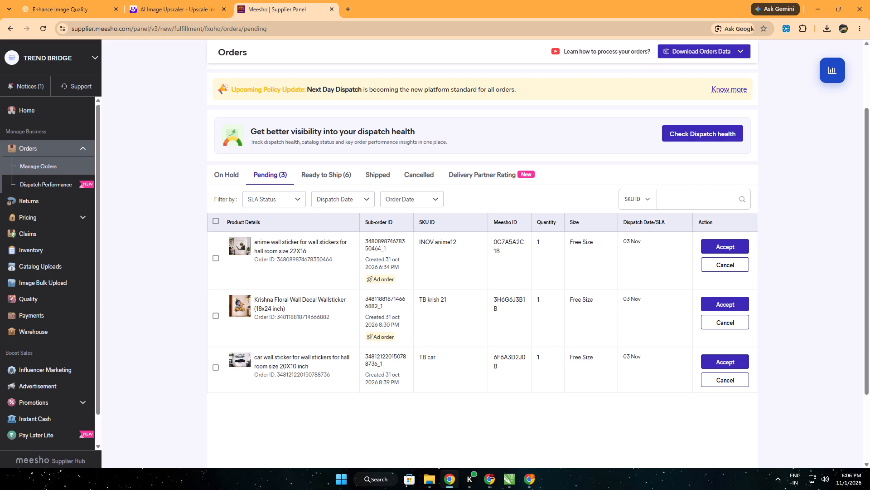
scroll(384, 323, down, 2)
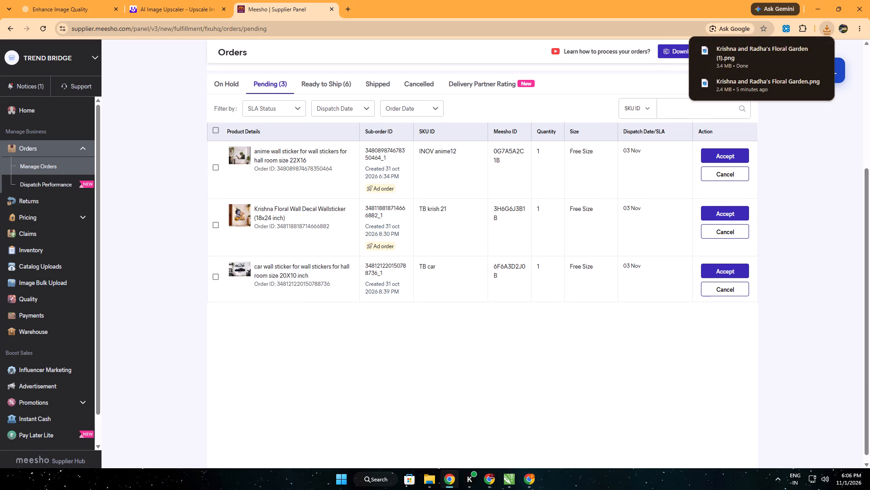
click(804, 50)
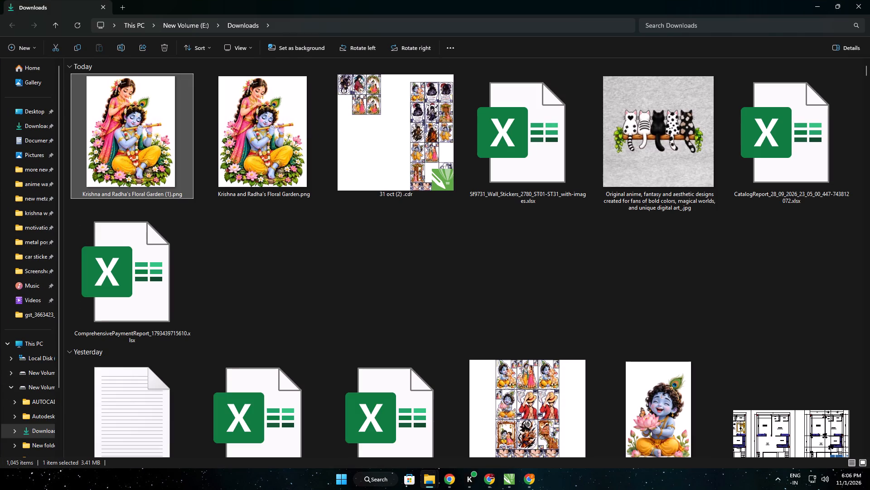
Switch to CorelDRAW and import Krishna and Radha's Floral Garden (1).png onto the empty area beside the page in 31 oct (2) .cdr.
click(501, 479)
key(ctrl+i)
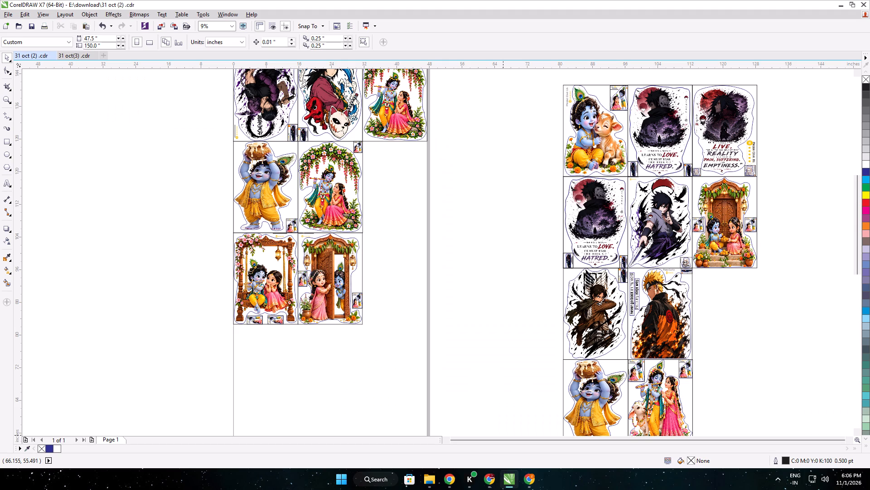
click(404, 211)
key(Return)
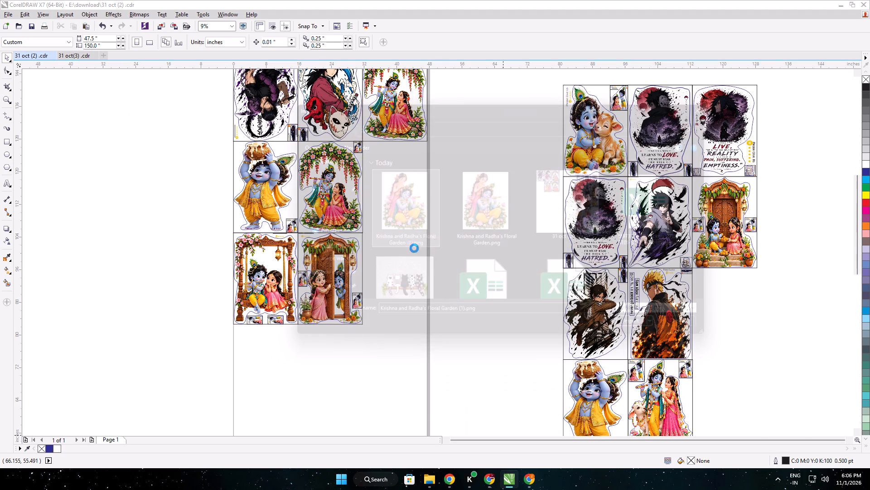
middle_drag(344, 246, 532, 284)
click(290, 204)
Start a B-Spline cut outline at the flowers beside Krishna's knee and trace up past the flute to the peacock feather.
scroll(315, 228, up, 1)
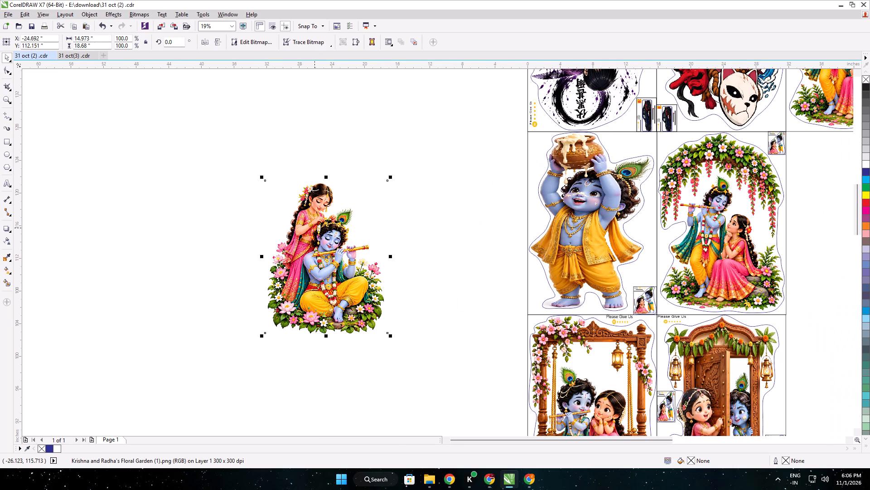
scroll(314, 228, up, 1)
click(11, 118)
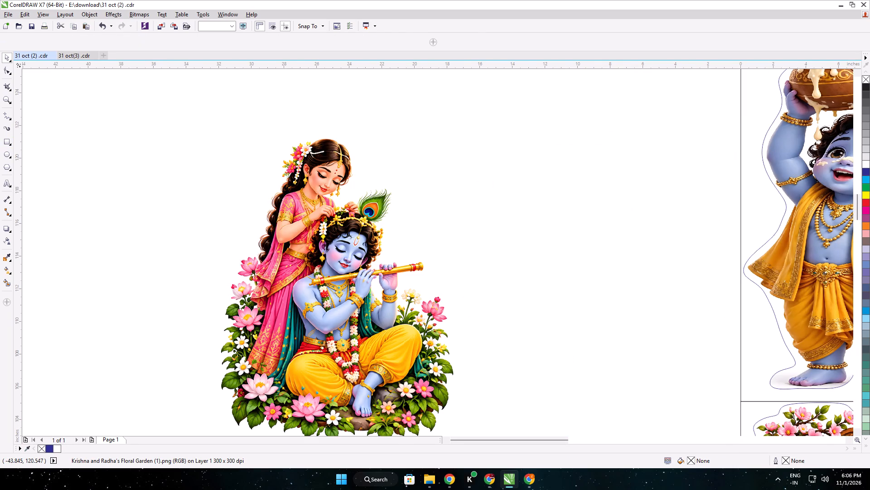
click(11, 121)
click(11, 118)
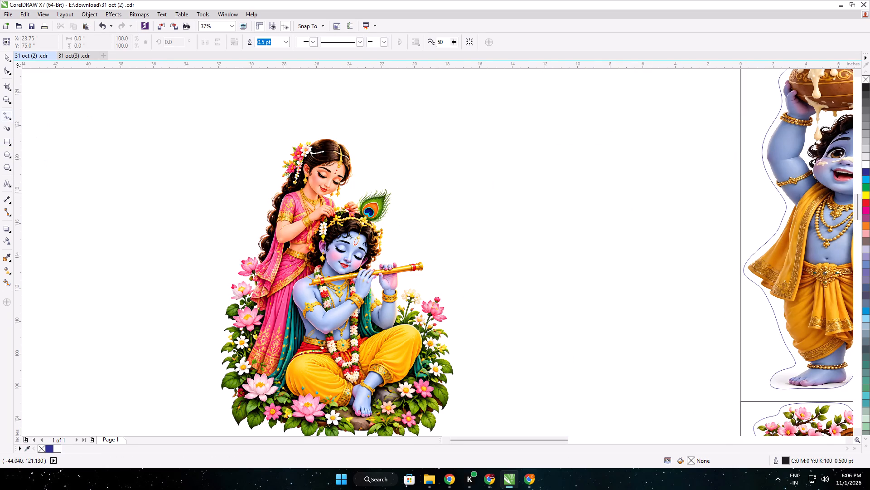
click(10, 119)
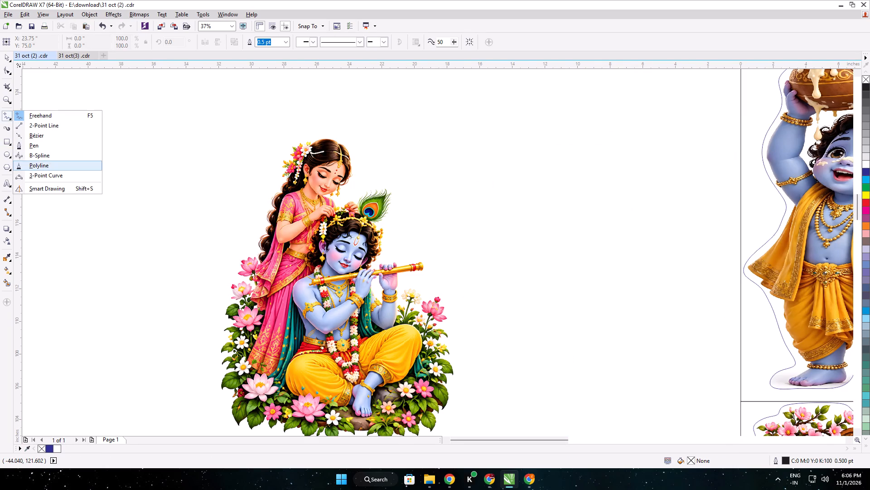
click(44, 158)
click(460, 366)
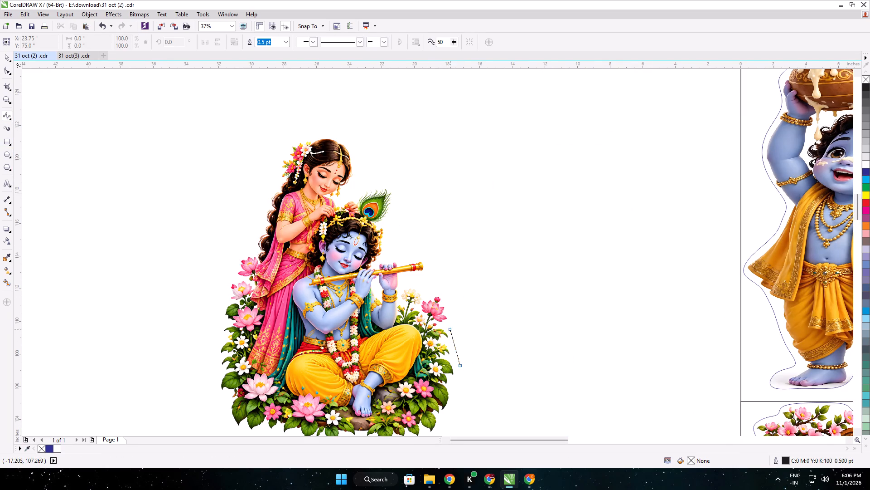
click(449, 334)
click(453, 309)
click(435, 283)
click(422, 284)
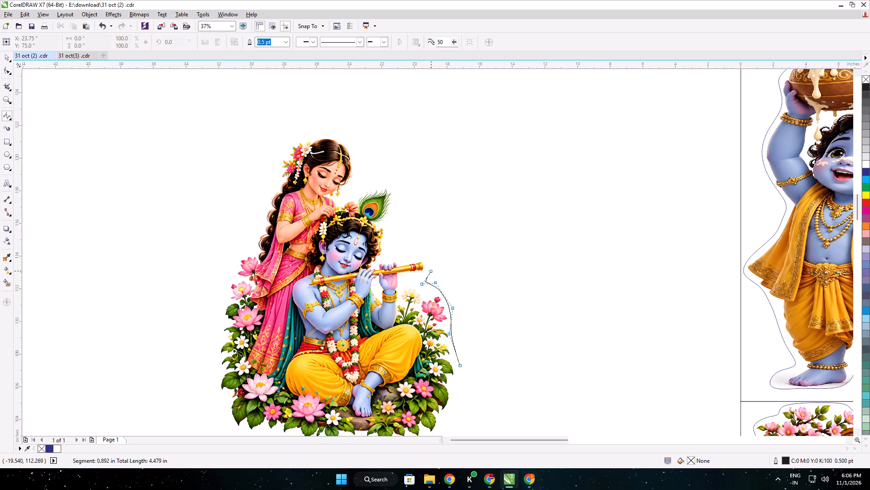
click(431, 269)
click(422, 252)
click(391, 258)
click(385, 250)
click(388, 229)
click(386, 216)
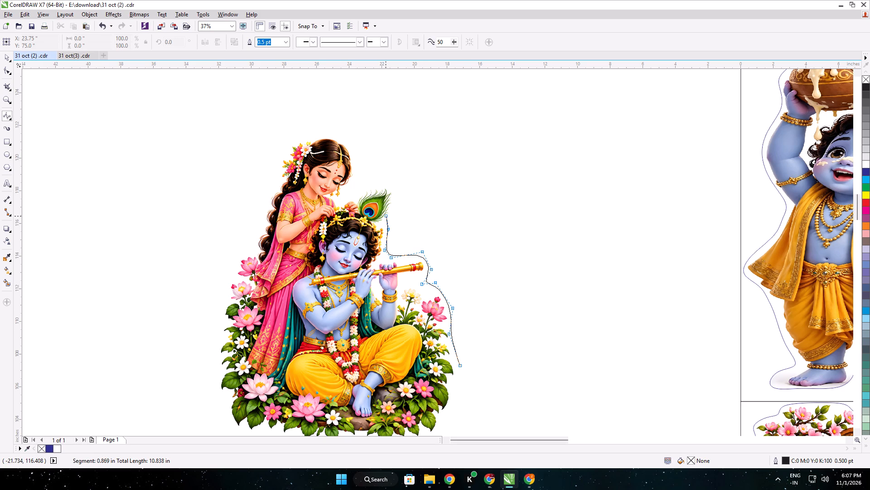
Continue the B-Spline outline around the peacock feather and up over the top of Radha's head.
click(396, 207)
click(399, 184)
click(375, 184)
click(348, 194)
click(347, 190)
click(358, 174)
click(353, 157)
click(349, 143)
click(338, 136)
click(313, 135)
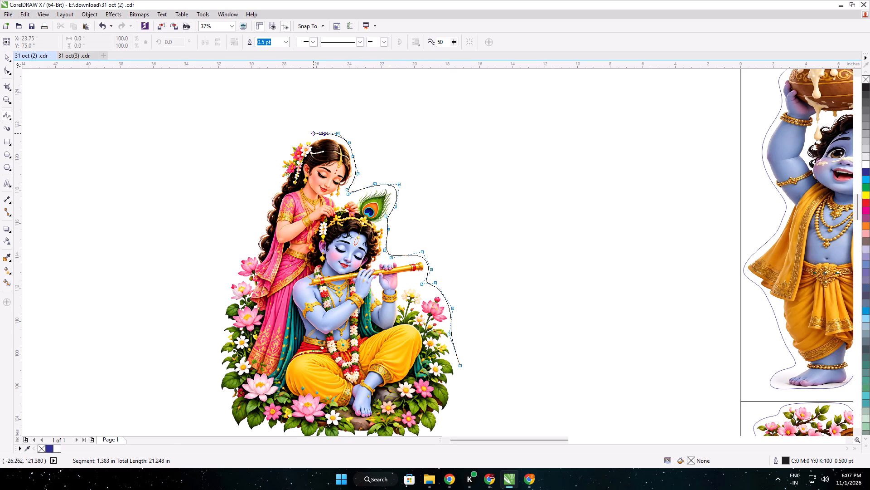
Continue the B-Spline outline down behind Radha's hair and sari, past the lotus flowers on her side.
click(290, 143)
click(280, 167)
click(275, 184)
click(261, 209)
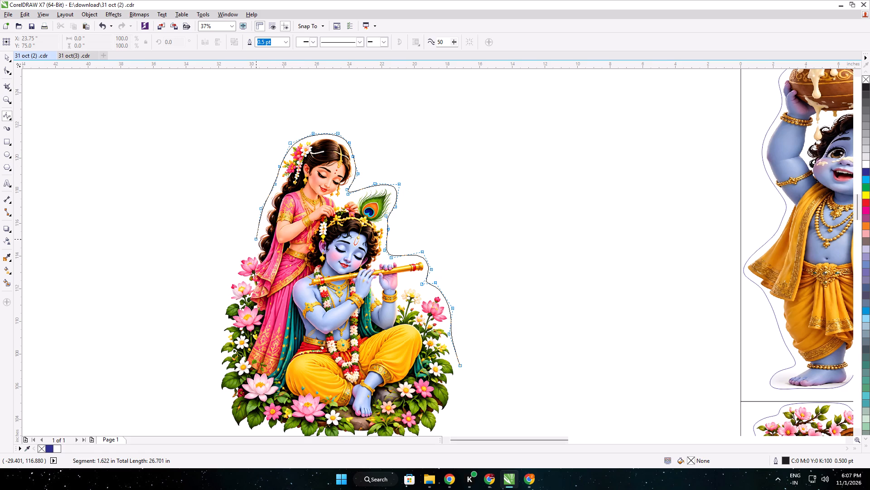
click(254, 245)
click(235, 262)
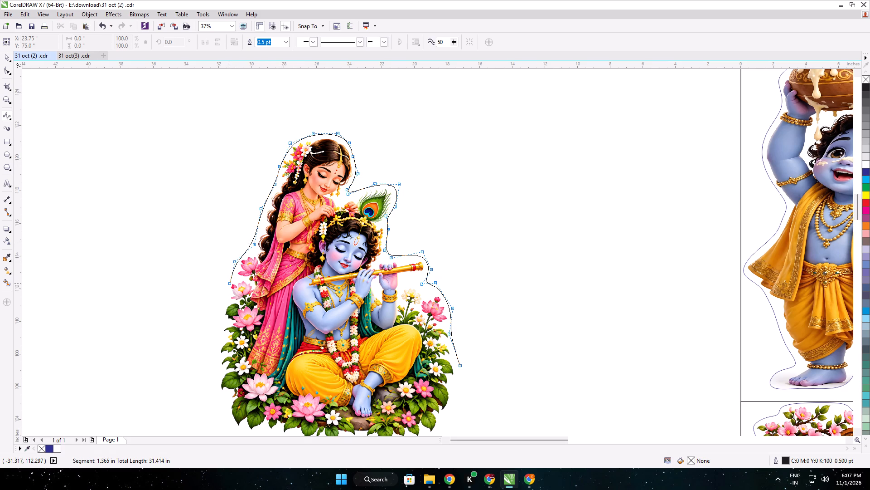
click(225, 290)
click(219, 338)
click(214, 375)
Continue the B-Spline outline around the lower leaves on Radha's side and along the underside to below Krishna's foot.
middle_drag(217, 384, 245, 312)
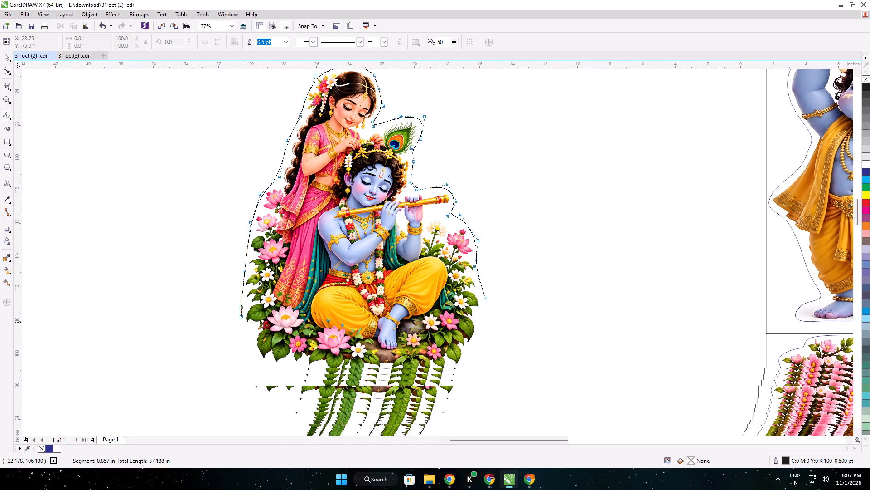
middle_drag(245, 312, 269, 269)
click(269, 290)
click(289, 316)
click(314, 320)
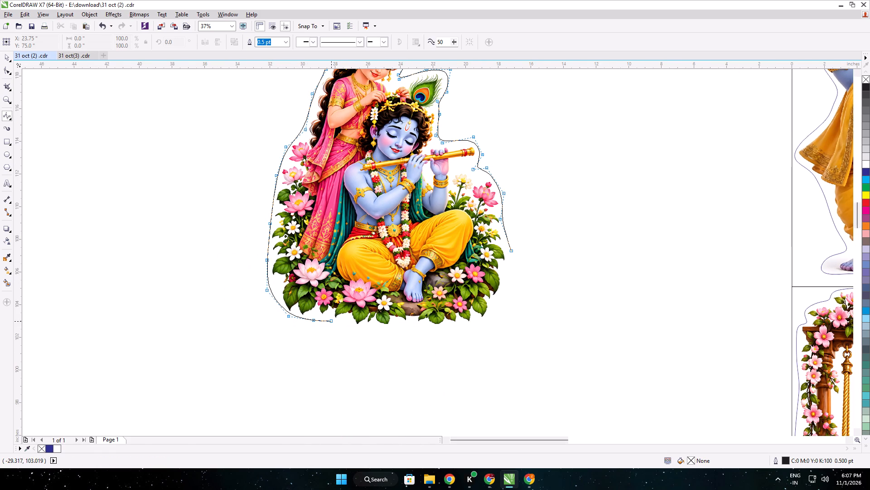
click(332, 321)
click(355, 330)
click(379, 328)
click(404, 331)
click(414, 323)
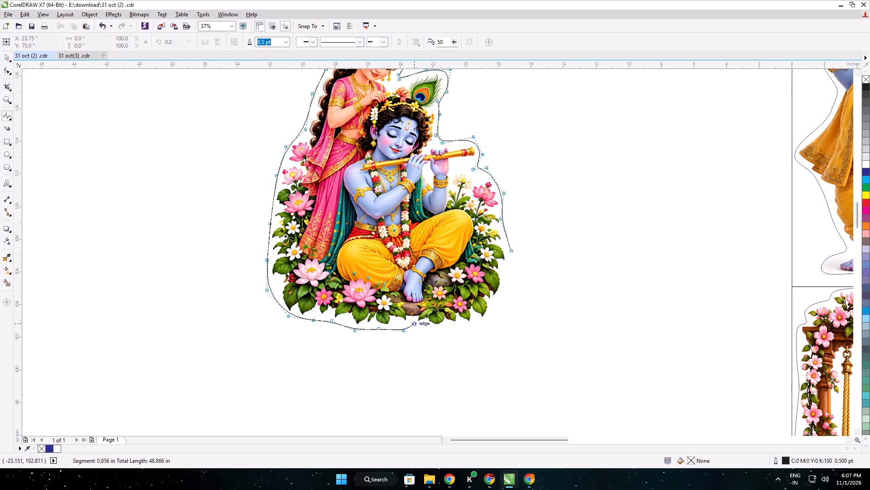
Trace the rest of the bottom leaves and the flowers by Krishna's knee, closing the B-Spline outline at its starting point.
click(432, 328)
click(454, 328)
click(479, 324)
click(489, 311)
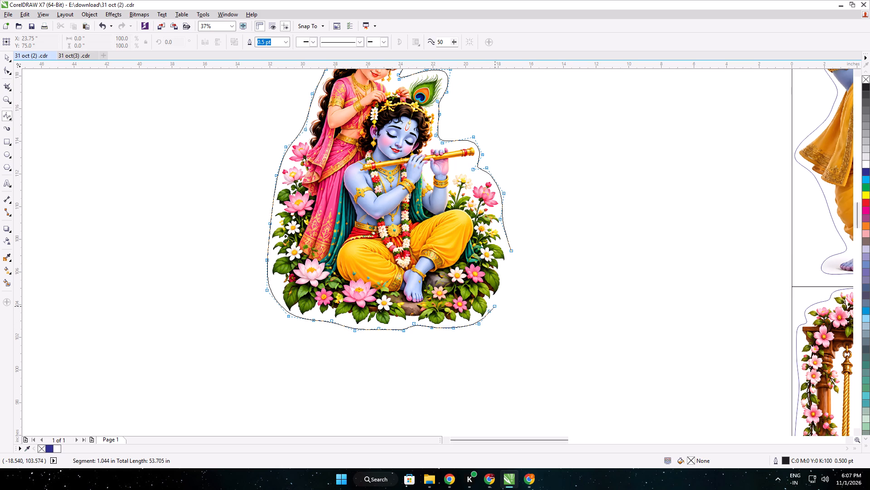
click(498, 299)
click(511, 285)
click(505, 270)
click(510, 258)
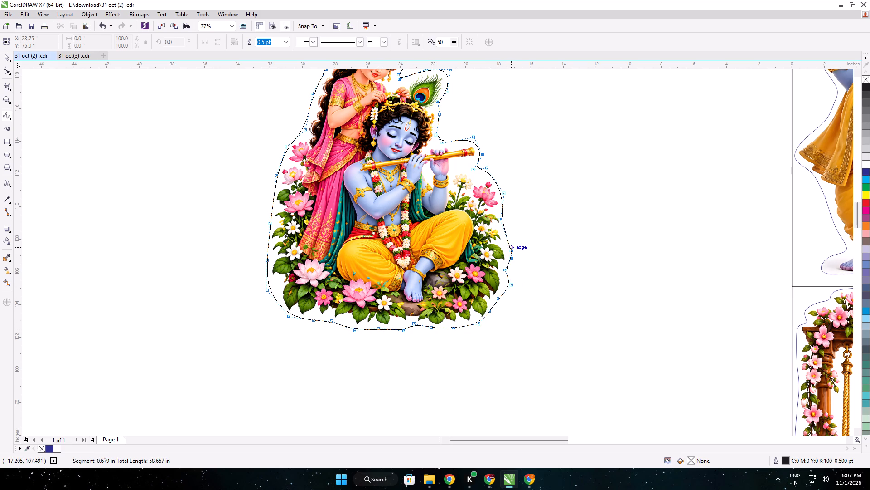
click(510, 249)
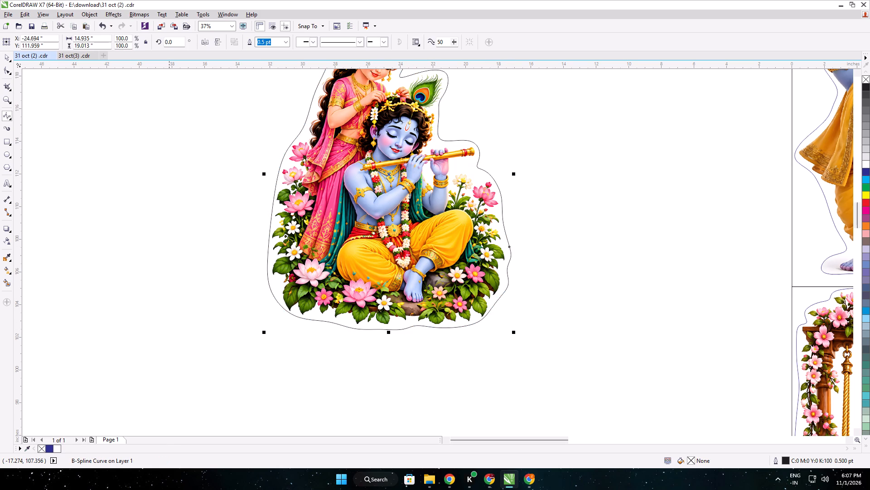
Intersect the imported image with the B-Spline outline and delete the original uncut image.
click(6, 57)
shift+click(465, 116)
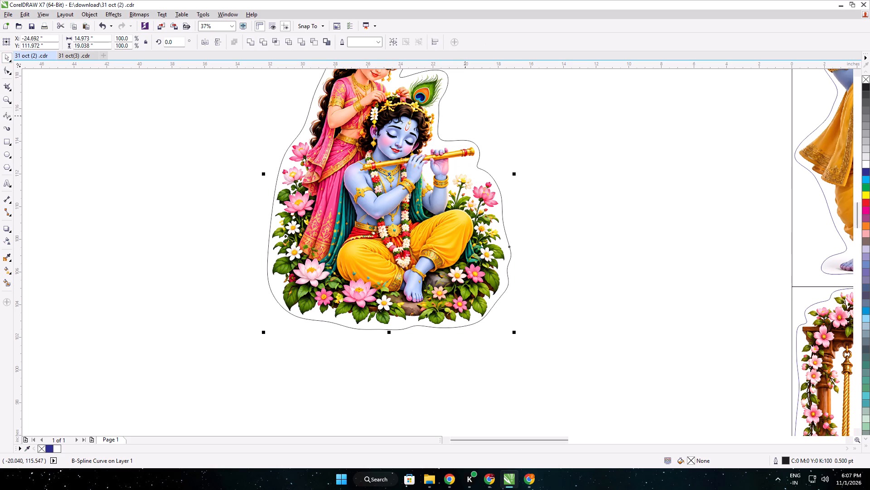
click(275, 43)
click(257, 110)
click(470, 119)
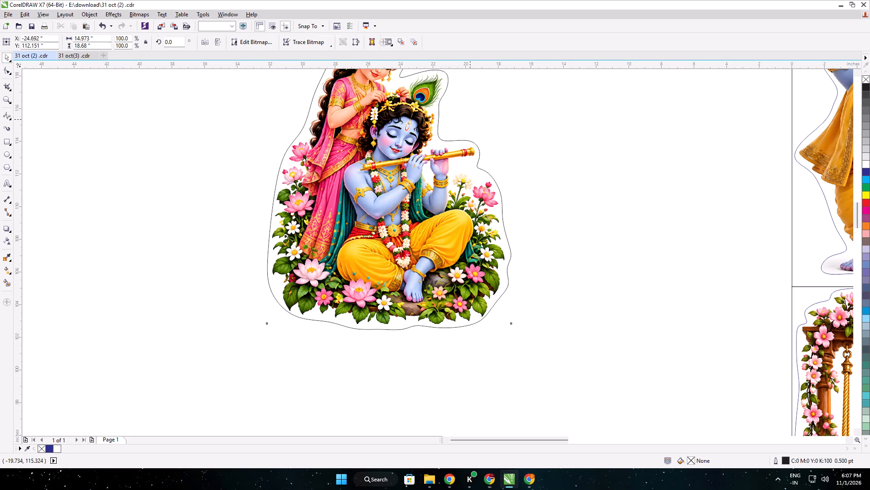
key(Delete)
Draw a rectangle about 15.67 × 21.06 inches around the outlined Krishna and Radha artwork.
scroll(460, 121, down, 1)
middle_drag(448, 126, 473, 191)
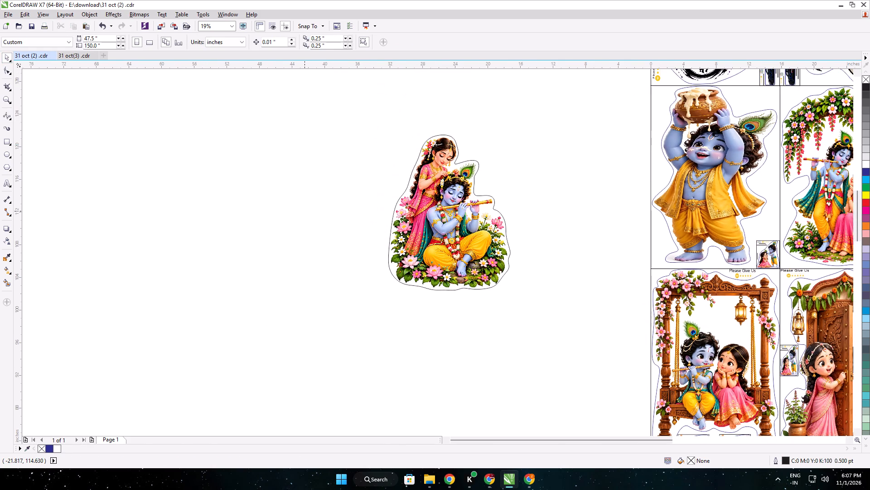
click(7, 142)
drag(384, 128, 512, 300)
Pull the rectangle's bottom and left edges in close to the cut outline, making it about 15.23 × 19.91 inches.
scroll(454, 295, up, 4)
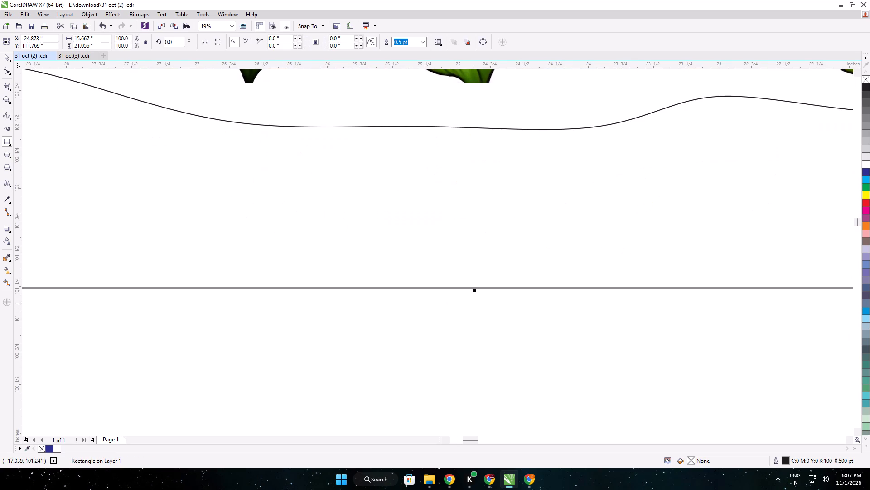
drag(473, 291, 441, 141)
scroll(444, 134, down, 4)
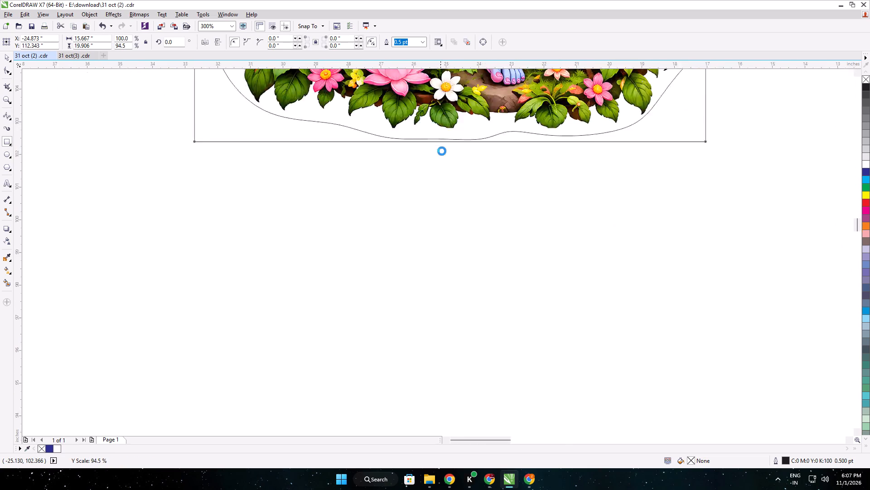
scroll(418, 143, up, 1)
middle_drag(418, 143, 648, 407)
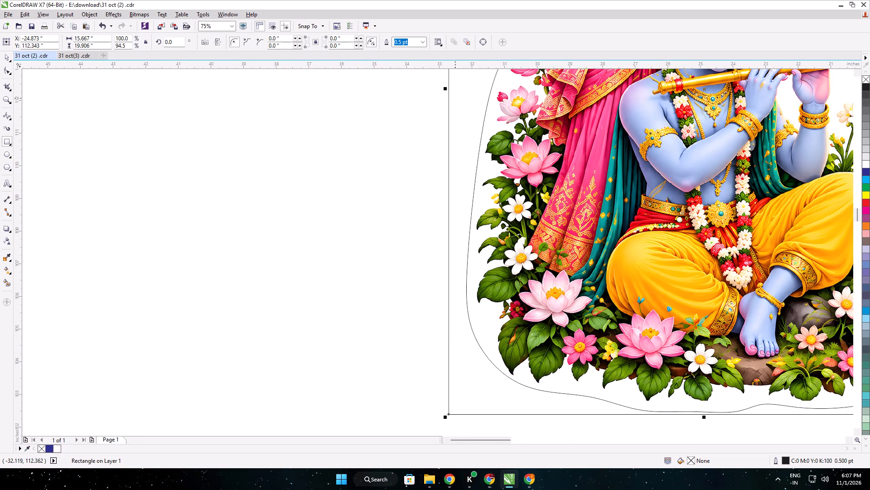
drag(447, 88, 461, 93)
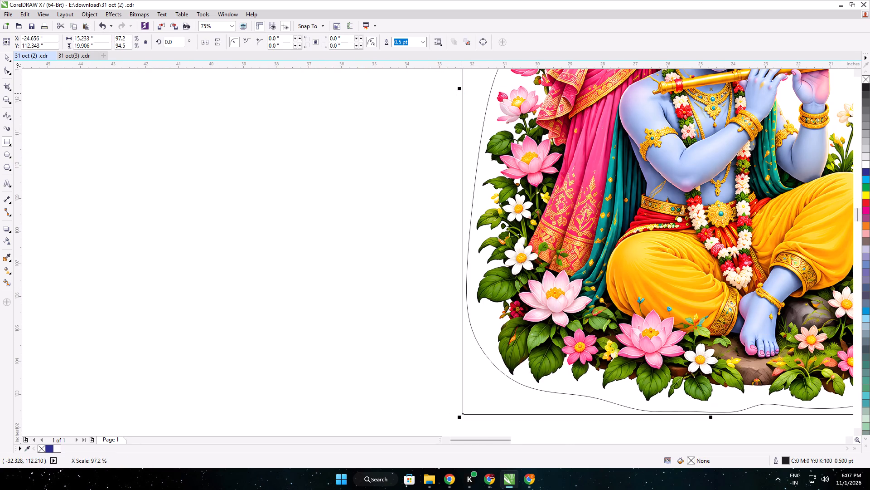
Pull the frame rectangle's top edge down close to the cut outline, making it about 15.23 × 19.16 inches.
scroll(574, 129, down, 1)
middle_drag(615, 128, 564, 318)
middle_drag(590, 158, 576, 269)
scroll(580, 248, up, 2)
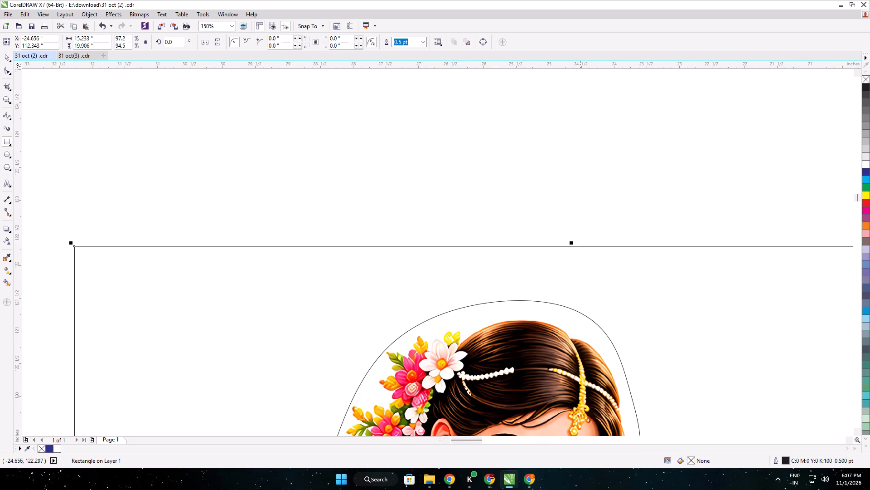
drag(570, 243, 567, 292)
scroll(566, 278, down, 3)
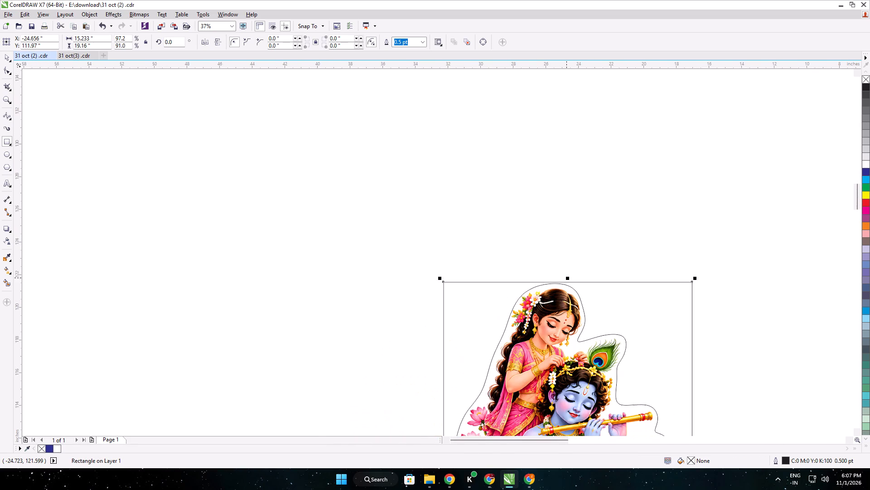
middle_drag(577, 284, 564, 181)
click(3, 55)
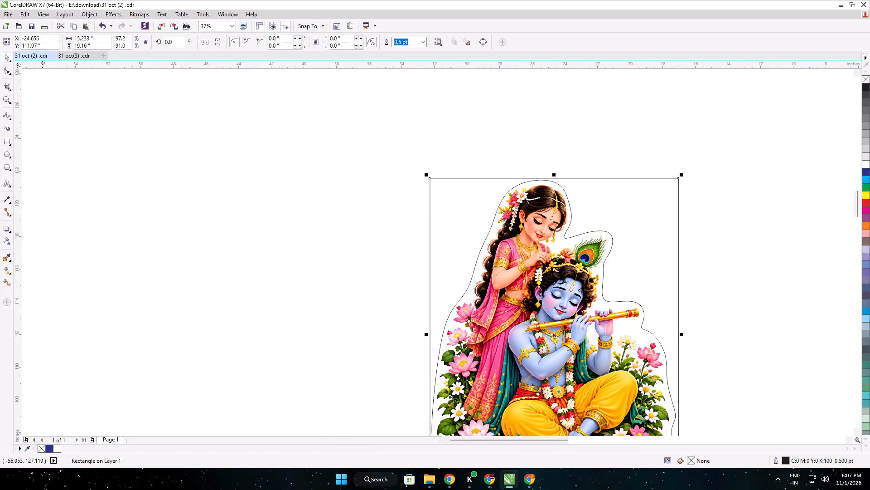
click(203, 183)
Sample the blue (C100 M100 Y0 K0) from the butter-pot Krishna sticker's cut line and apply it to the new sticker's cut outline.
scroll(283, 195, down, 1)
middle_drag(291, 199, 247, 186)
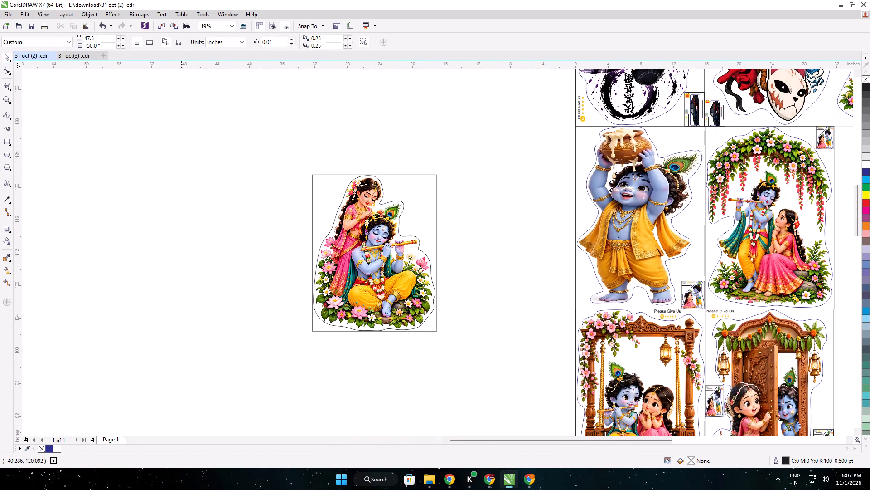
click(10, 258)
click(667, 157)
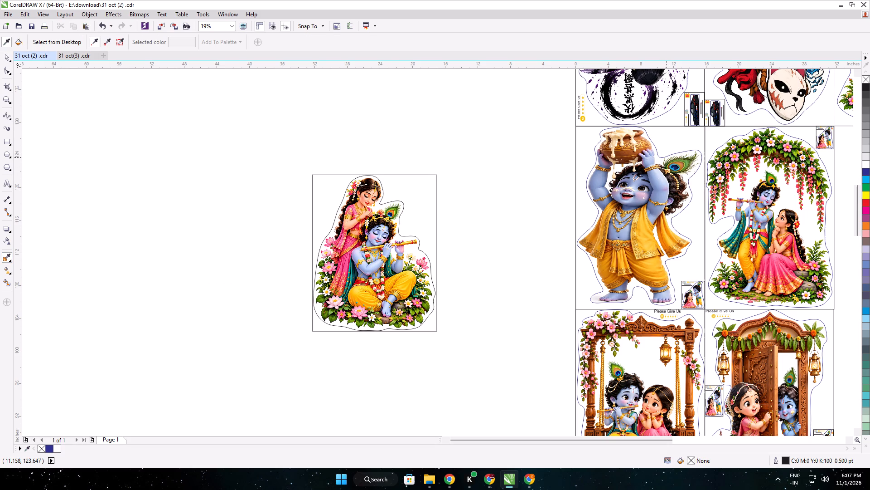
click(7, 227)
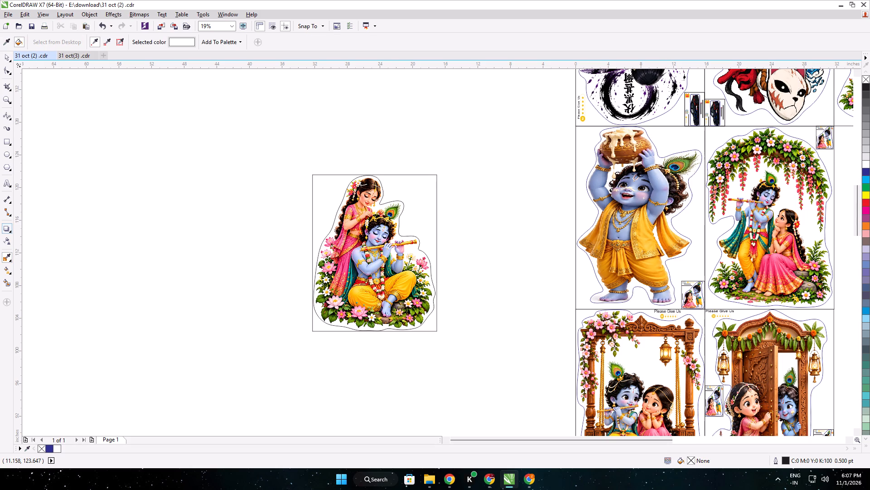
click(5, 255)
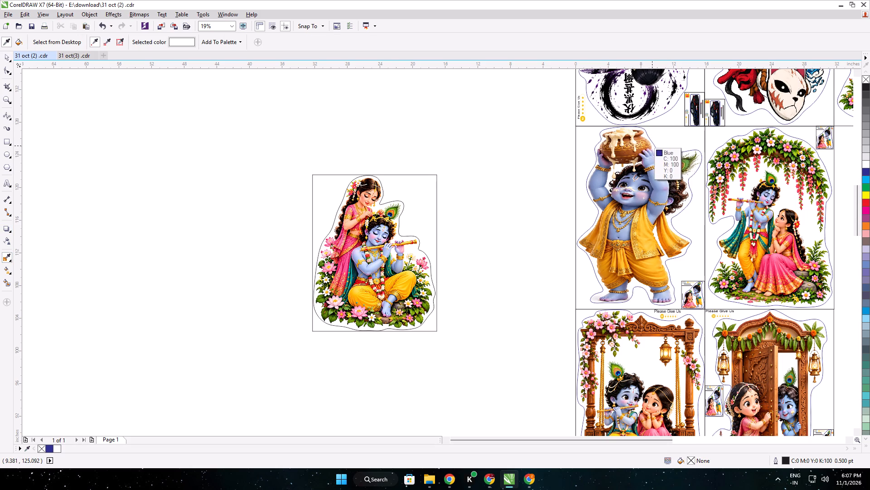
click(653, 144)
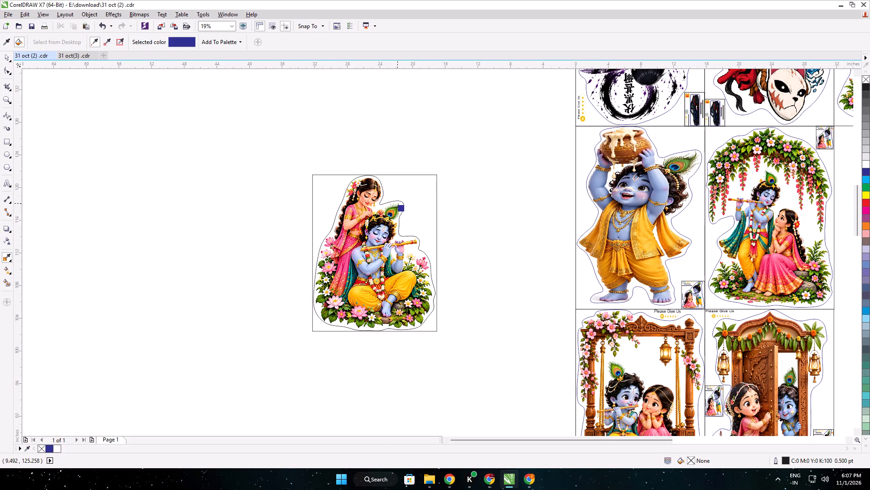
scroll(397, 207, up, 6)
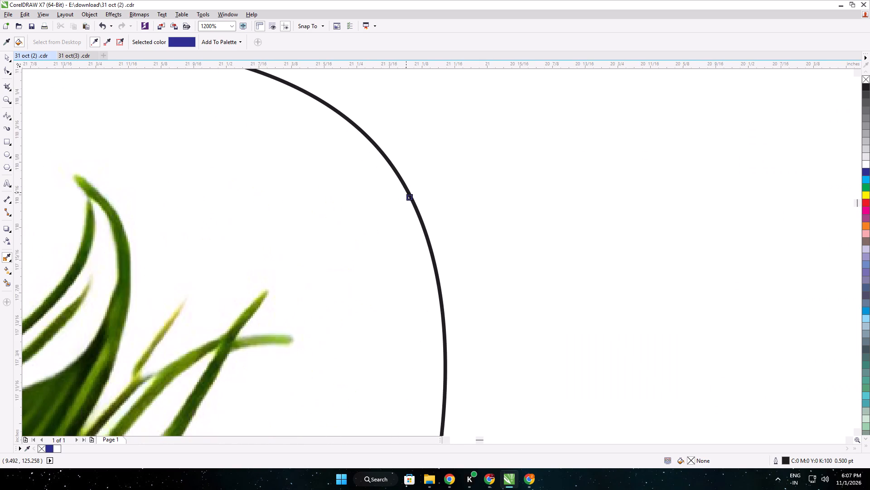
click(406, 191)
scroll(397, 188, down, 10)
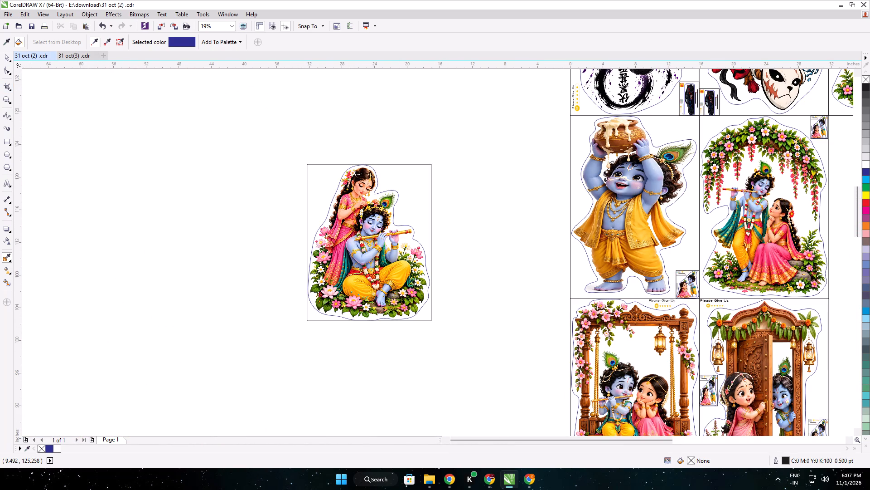
click(4, 59)
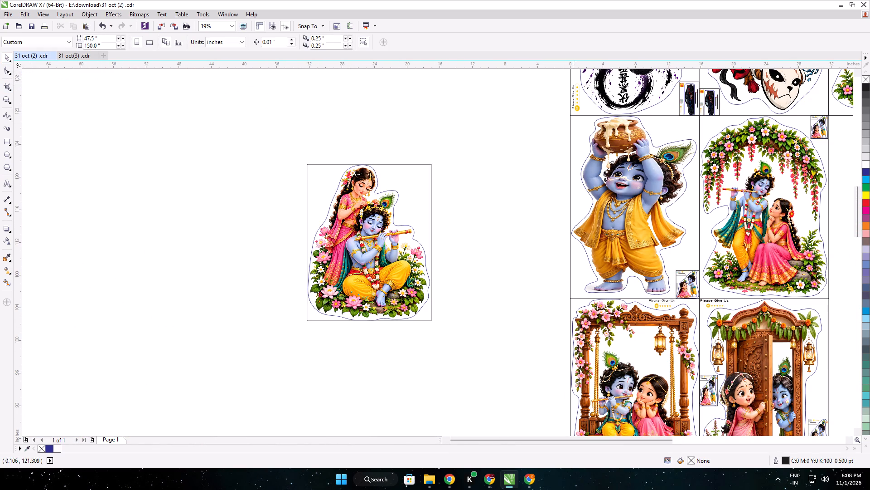
Duplicate the small phone and laptop sticker beside the floral arch design and move the copy into the new frame's upper-right corner.
middle_drag(538, 141, 378, 158)
drag(685, 163, 656, 131)
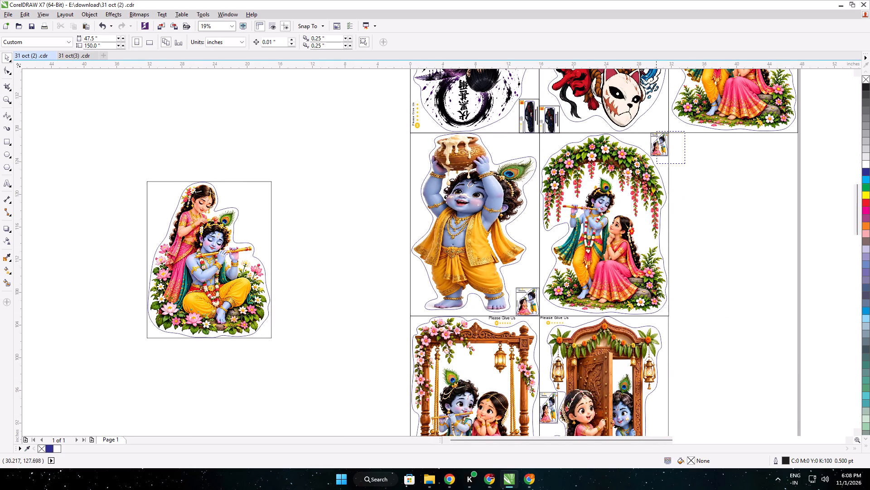
drag(656, 131, 647, 124)
key(ctrl+d)
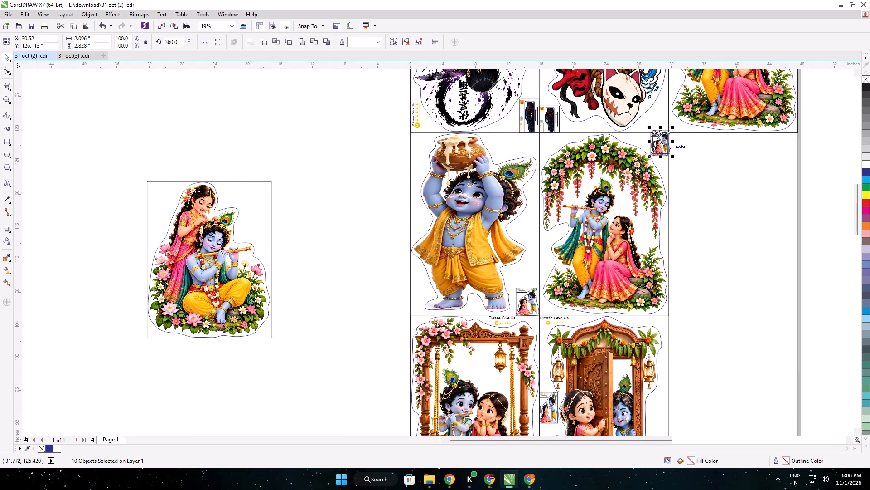
drag(666, 142, 269, 193)
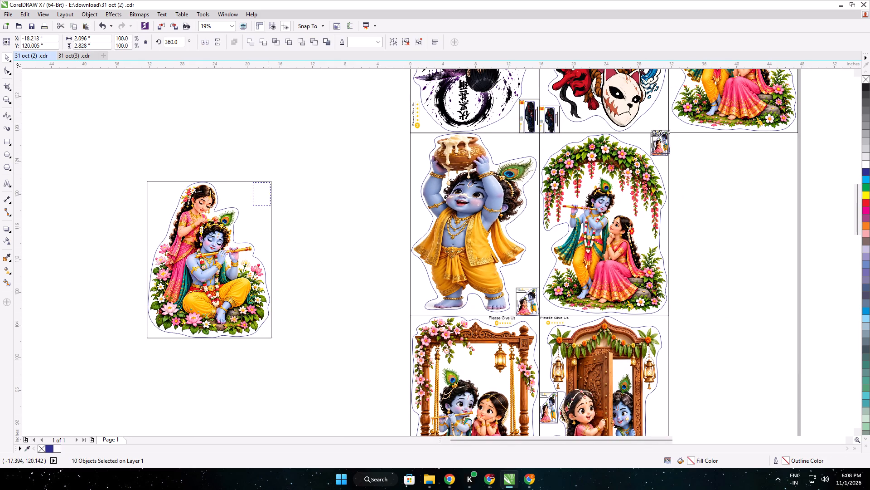
drag(269, 193, 268, 191)
Nudge the small sticker copy right and down until its edges line up with the frame's upper-right corner.
scroll(266, 187, up, 3)
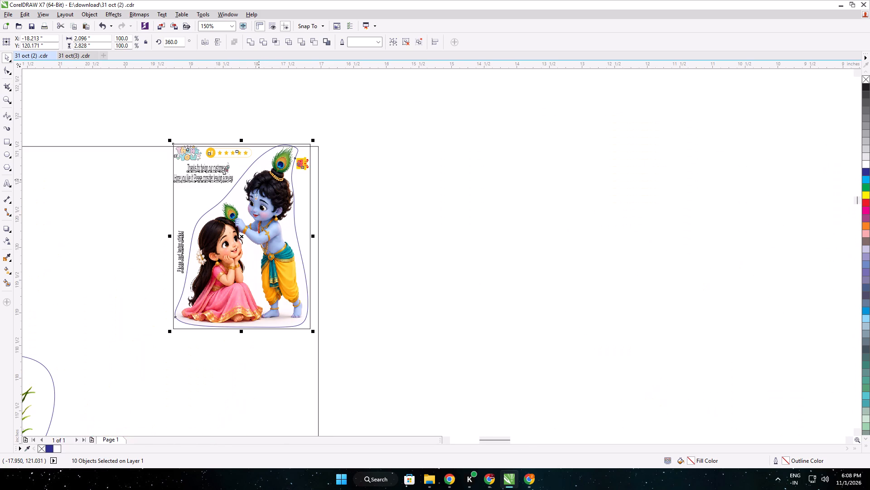
key(Right)
key(Right)
key(Right)
key(Right)
key(Right)
key(Right)
key(Right)
key(Right)
key(Right)
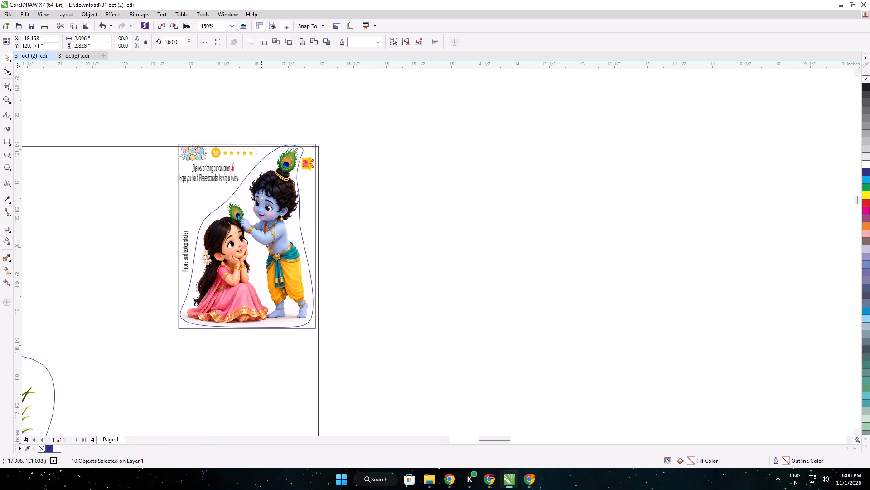
key(Right)
key(Right)
key(Right)
key(Right)
key(Down)
key(Down)
key(Down)
key(Down)
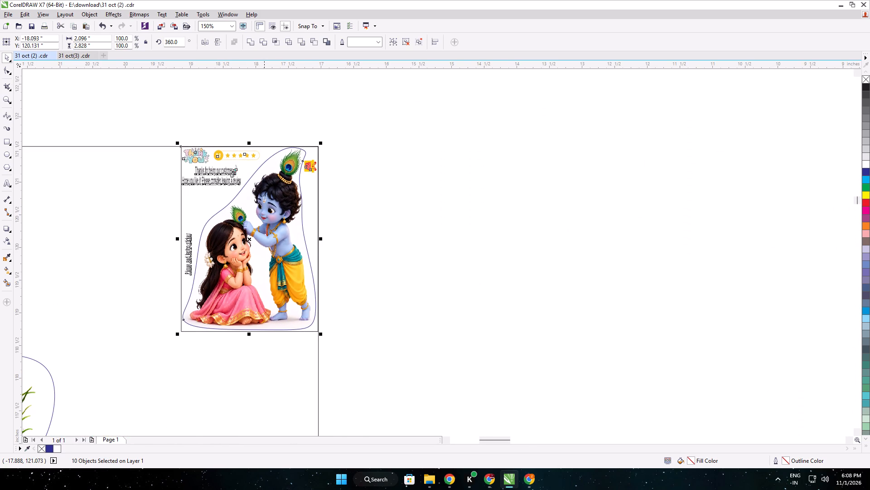
Enlarge the small sticker from its lower-left corner to about 3.81 × 5.18 inches, keeping it in the frame's upper-right corner.
scroll(266, 132, up, 2)
scroll(266, 159, down, 3)
middle_drag(253, 179, 261, 181)
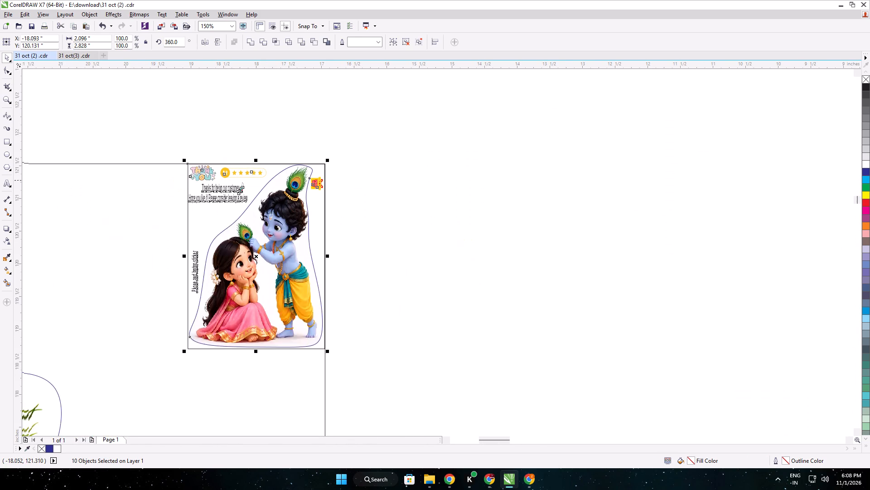
middle_drag(261, 181, 503, 120)
drag(428, 290, 323, 390)
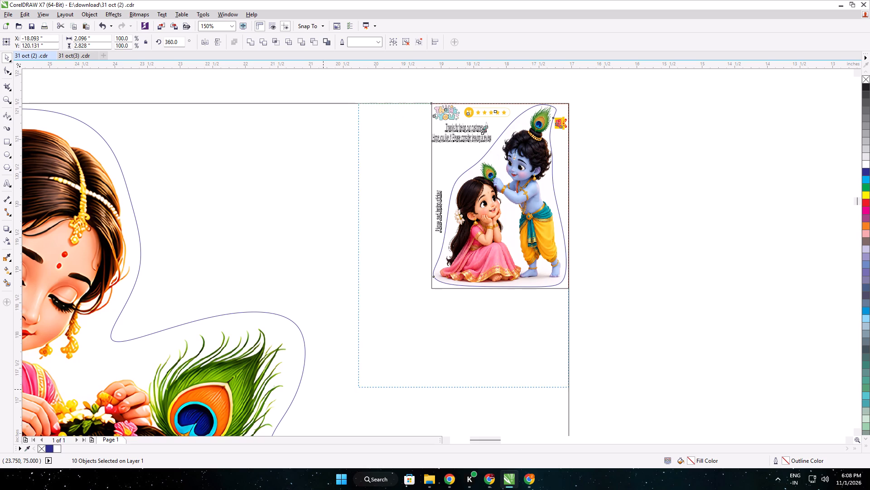
drag(323, 390, 309, 402)
scroll(325, 369, down, 2)
middle_drag(327, 368, 375, 255)
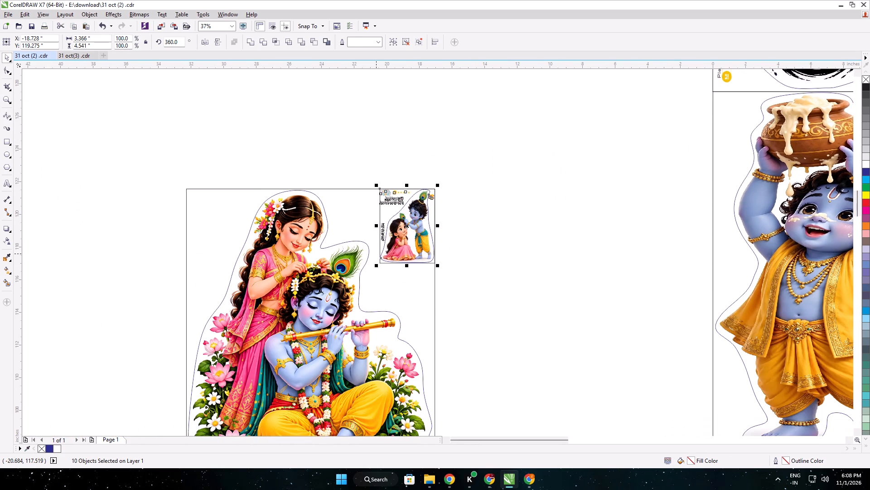
drag(406, 268, 399, 293)
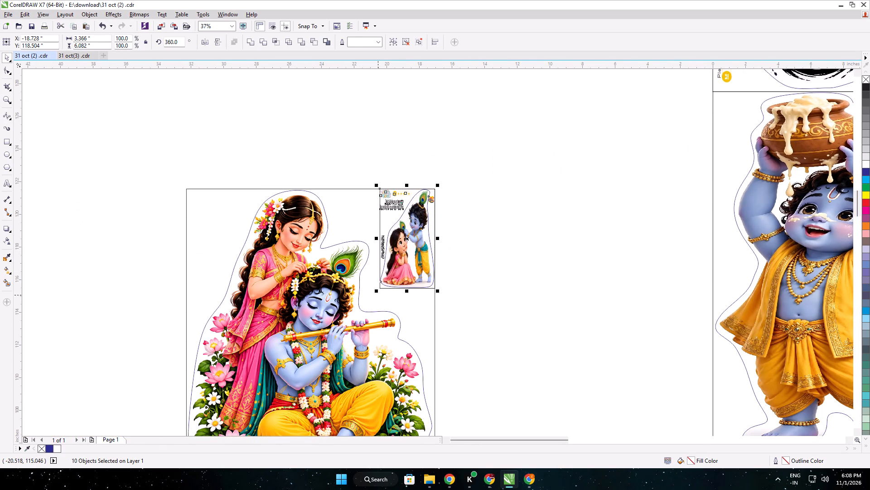
drag(406, 291, 407, 267)
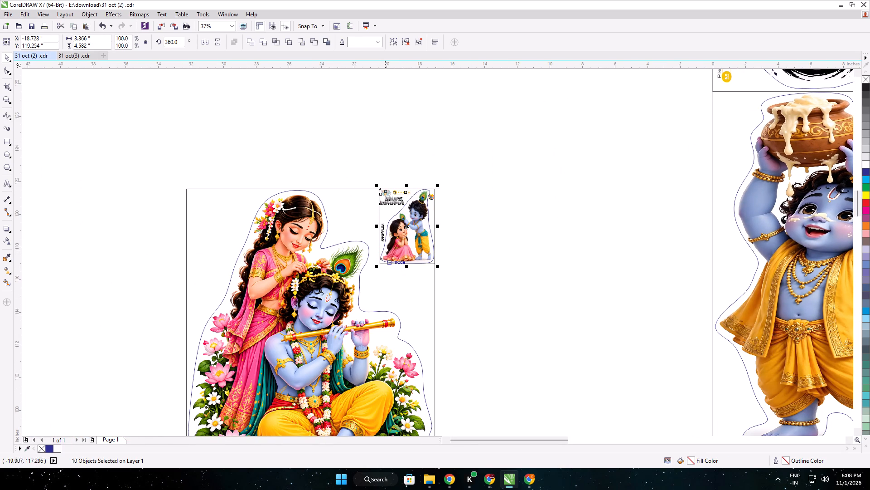
drag(378, 267, 371, 278)
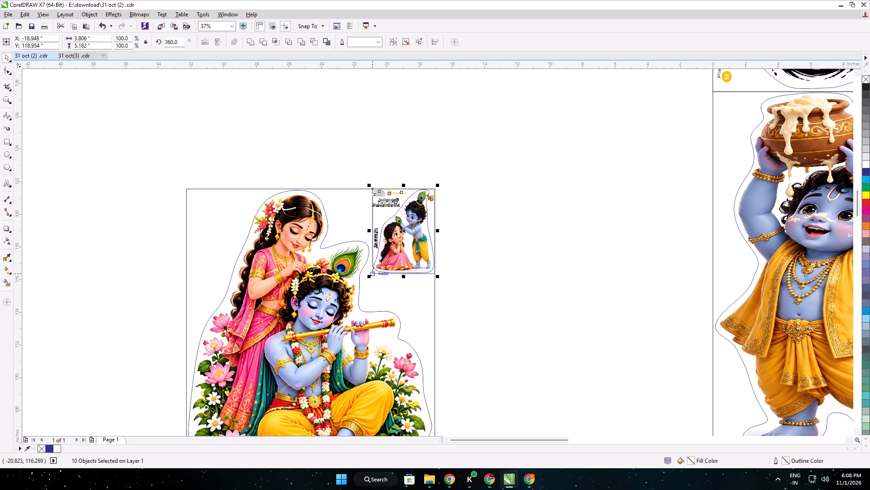
Duplicate the small sticker, bring the copy beside the frame's upper-left corner, and resize it to about 4.23 × 5.45 inches.
scroll(373, 274, up, 1)
scroll(373, 274, down, 2)
middle_drag(374, 274, 439, 283)
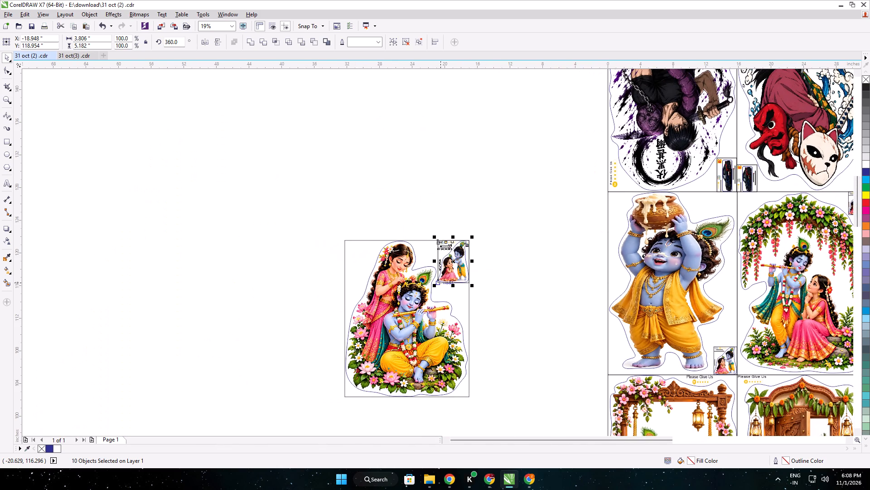
key(ctrl+d)
drag(47, 317, 333, 297)
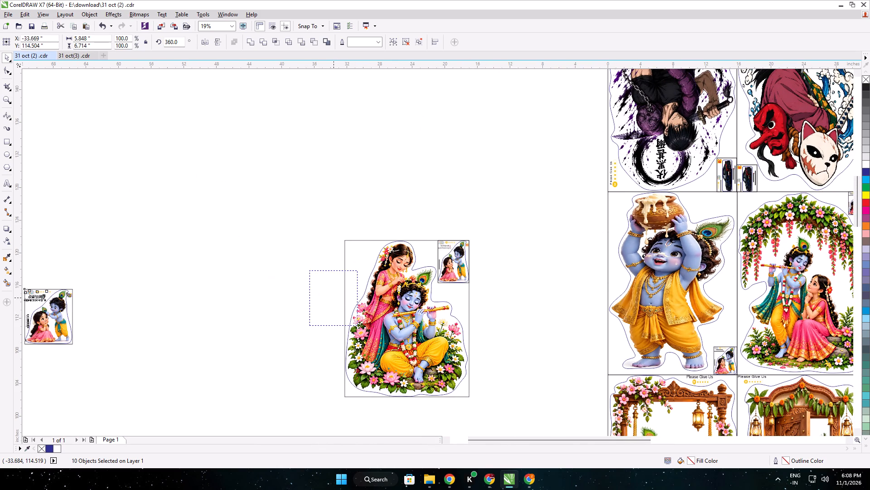
drag(333, 297, 273, 255)
drag(298, 255, 291, 256)
drag(277, 258, 335, 264)
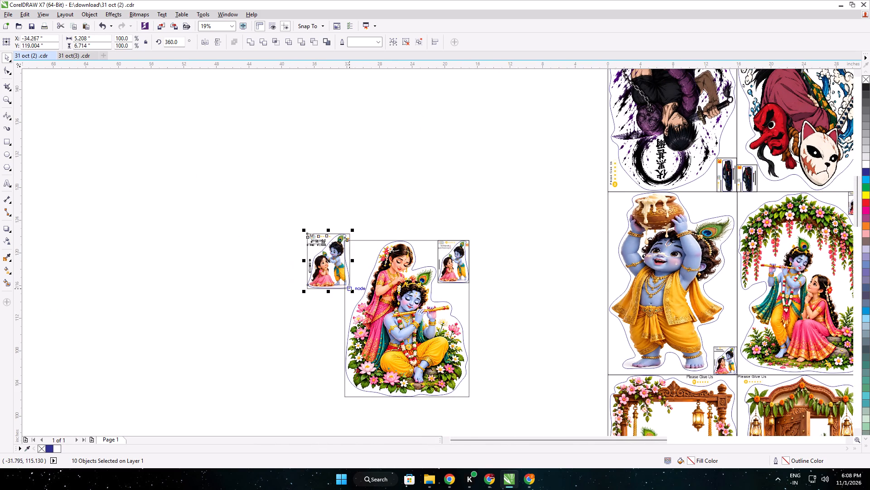
drag(351, 292, 345, 281)
Fit the second small sticker into the frame's upper-left corner and shrink it to about 3.2 × 4.1 inches.
scroll(333, 266, up, 1)
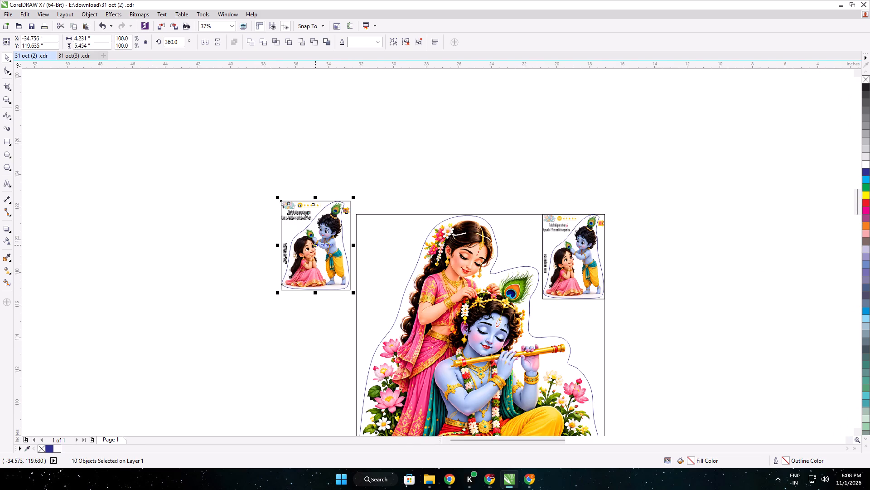
scroll(318, 245, up, 1)
drag(318, 243, 464, 271)
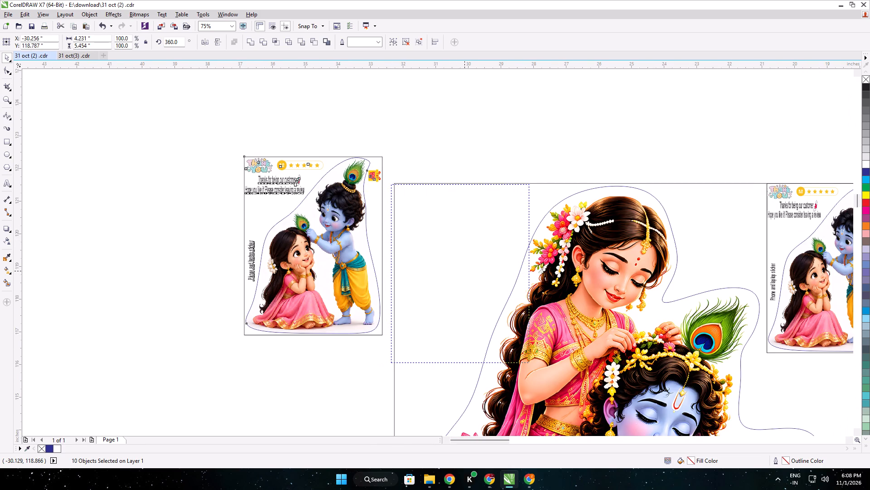
drag(464, 271, 467, 270)
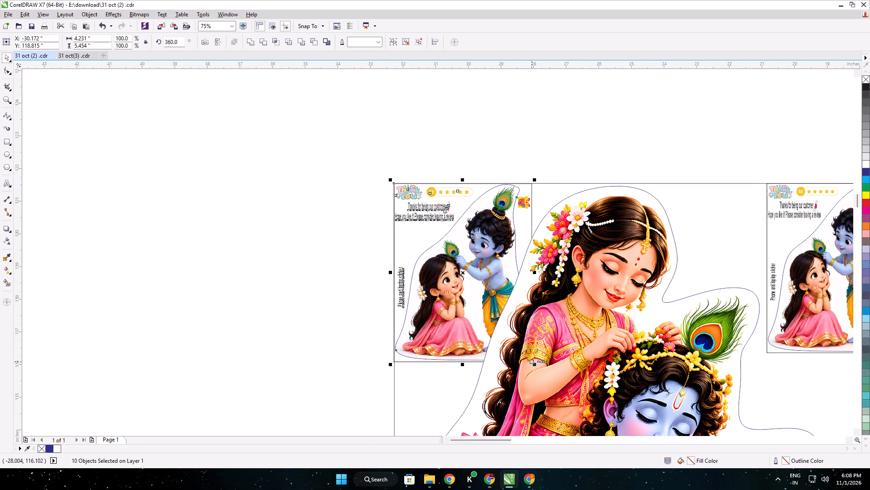
drag(536, 366, 503, 323)
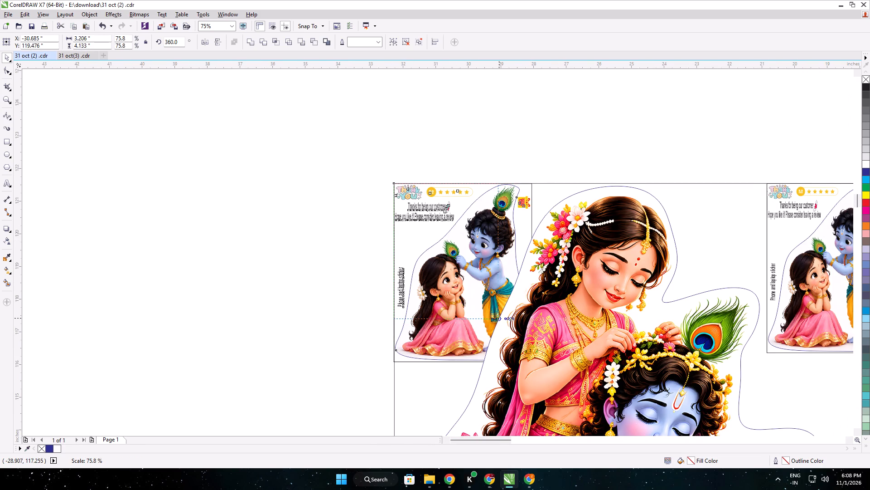
drag(503, 323, 501, 321)
click(356, 326)
Move the whole framed Krishna and Radha sticker with both small stickers into the page's empty slot beside the floral arch design.
scroll(374, 304, down, 3)
middle_drag(377, 304, 360, 201)
scroll(360, 201, down, 1)
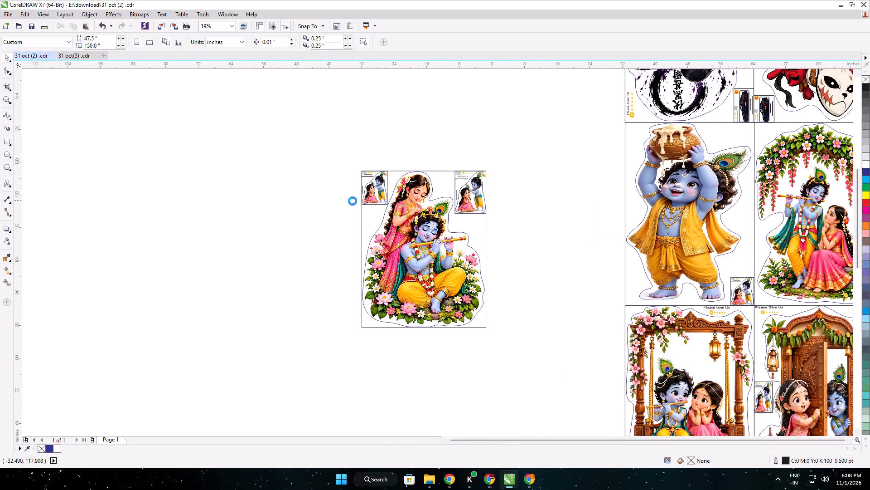
drag(331, 167, 425, 300)
drag(388, 233, 436, 255)
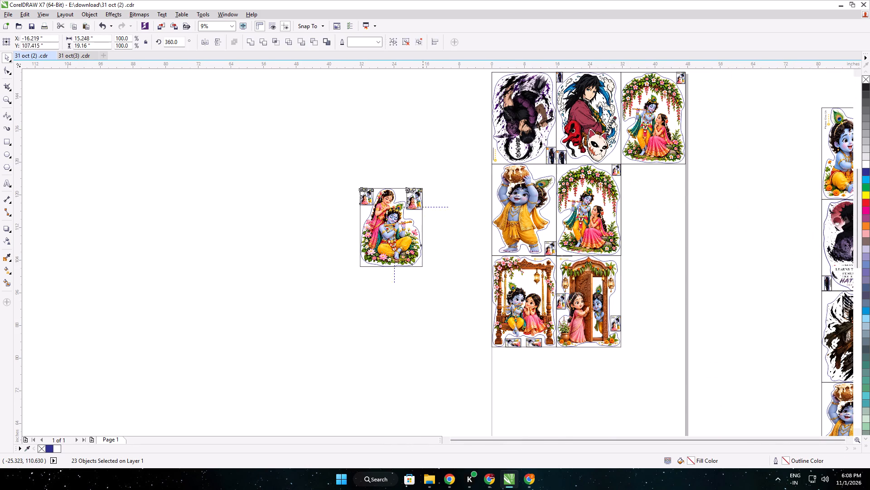
drag(436, 255, 651, 208)
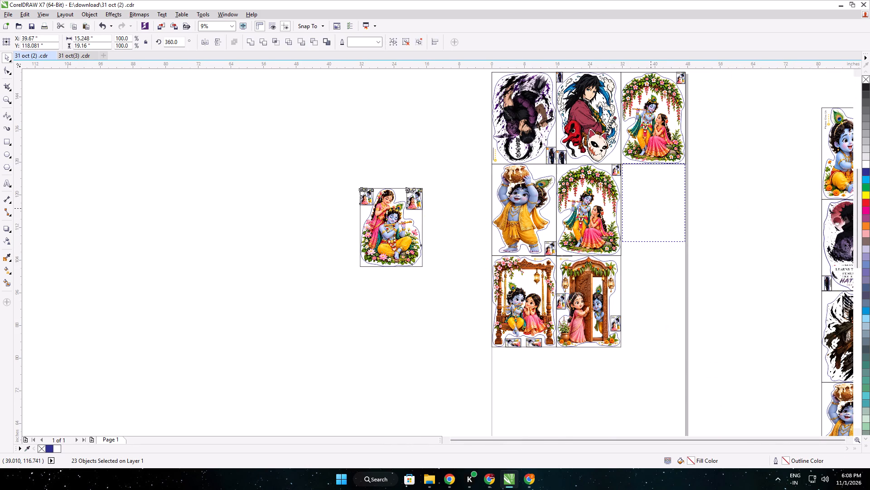
drag(651, 208, 651, 209)
Set the placed sticker group's size to 15.8 inches wide and 22.5 inches high.
scroll(634, 183, up, 2)
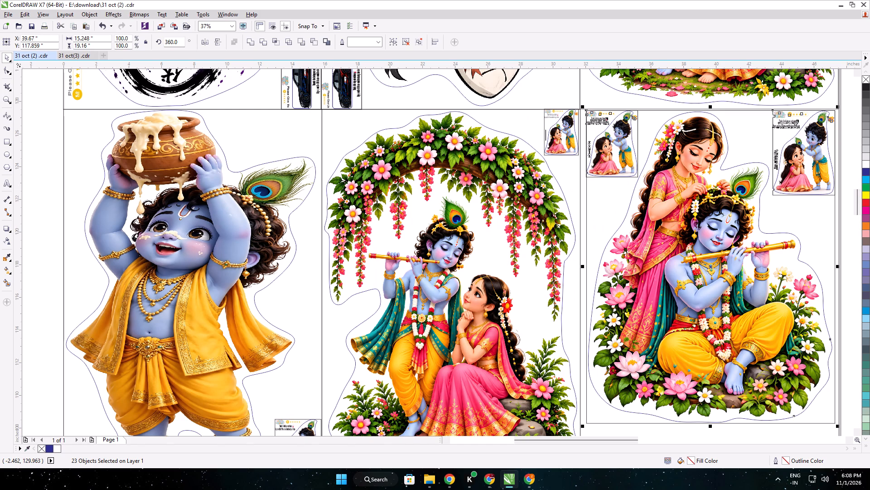
double_click(78, 45)
text(22.5)
double_click(80, 38)
text(15.8)
key(Return)
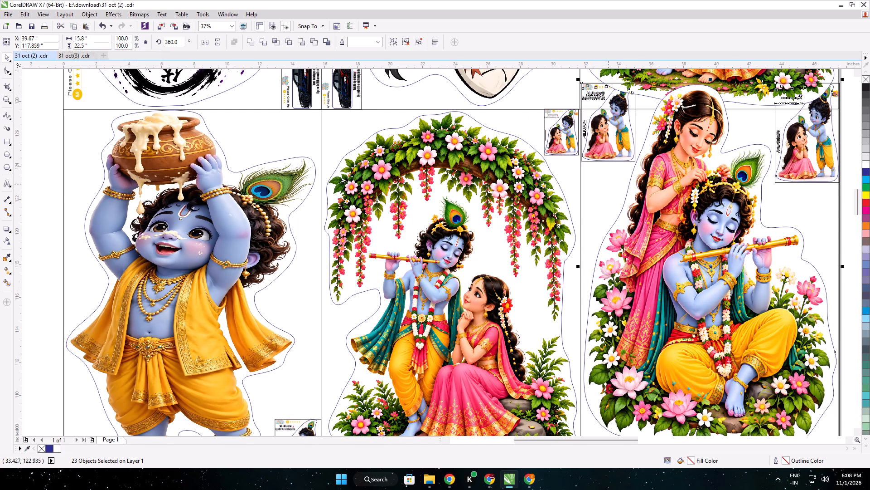
Lower the placed sticker group in its slot until its frame's top edge meets the row line, at about Y 116.27 inches.
drag(609, 185, 608, 209)
scroll(608, 114, up, 1)
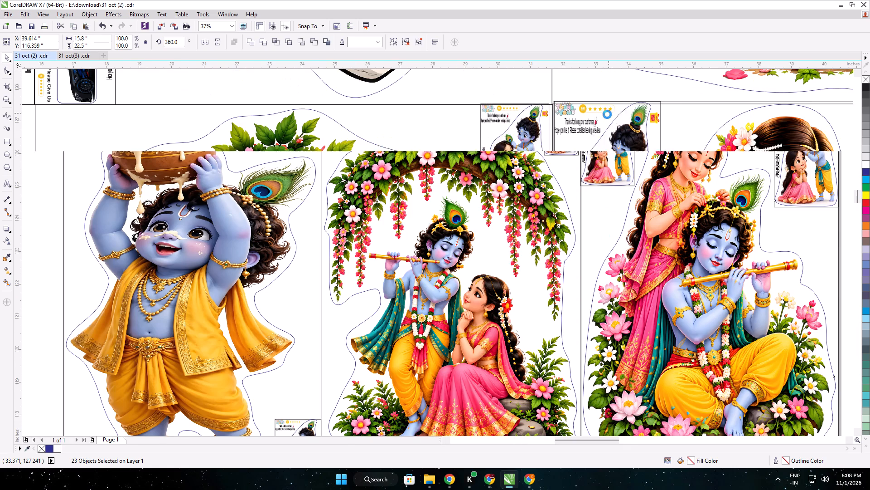
key(Down)
key(Down)
key(Down)
key(Down)
key(Down)
key(Down)
key(Down)
key(Down)
key(Down)
key(Down)
key(Down)
key(Down)
scroll(578, 112, up, 2)
key(Down)
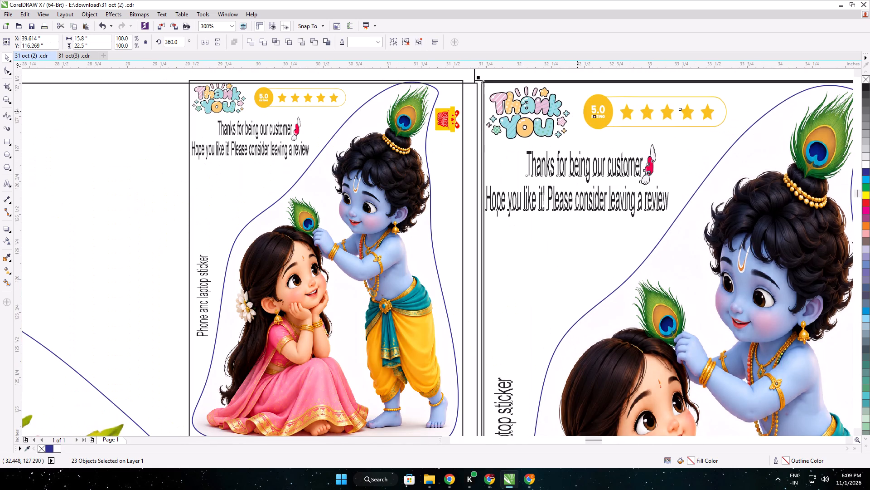
Nudge the sticker group 0.05 inches left and slightly up to X 39.564 and Y 116.289 inches, flush with the neighbouring frames, and deselect it.
key(Left)
key(Left)
key(Left)
key(Left)
key(Left)
key(Up)
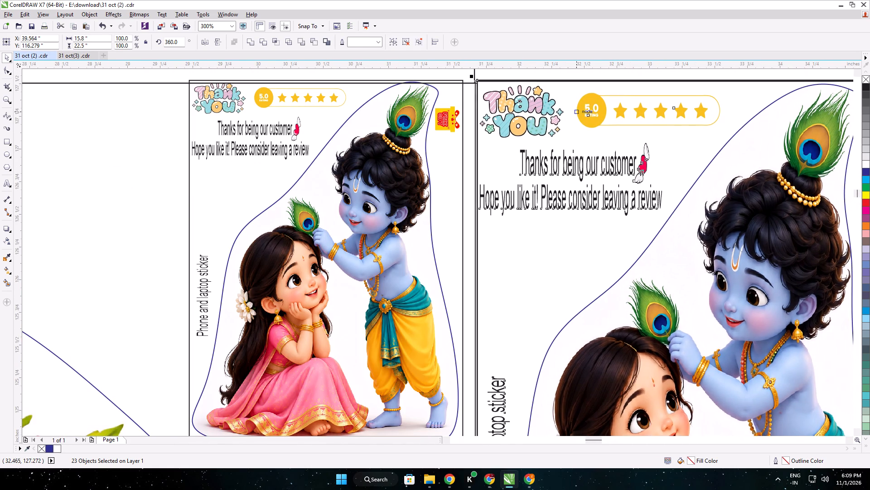
scroll(581, 114, down, 5)
middle_drag(633, 201, 599, 90)
scroll(582, 222, up, 2)
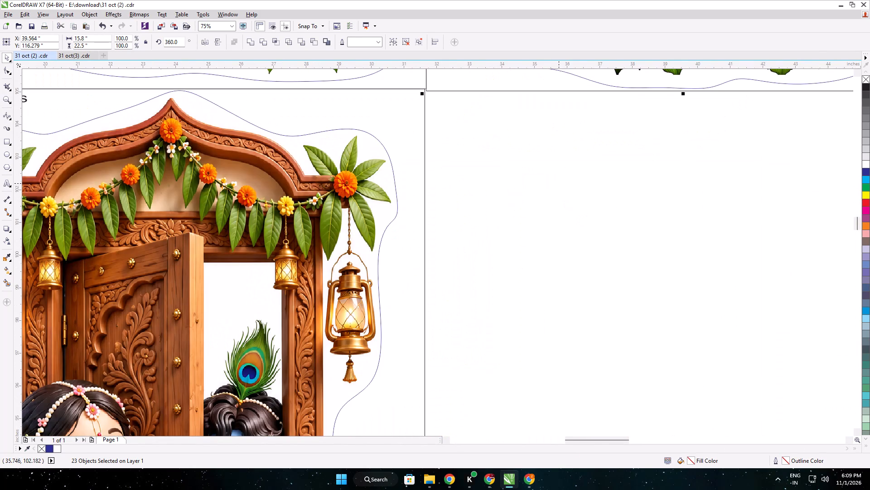
scroll(615, 140, down, 3)
middle_drag(616, 141, 635, 226)
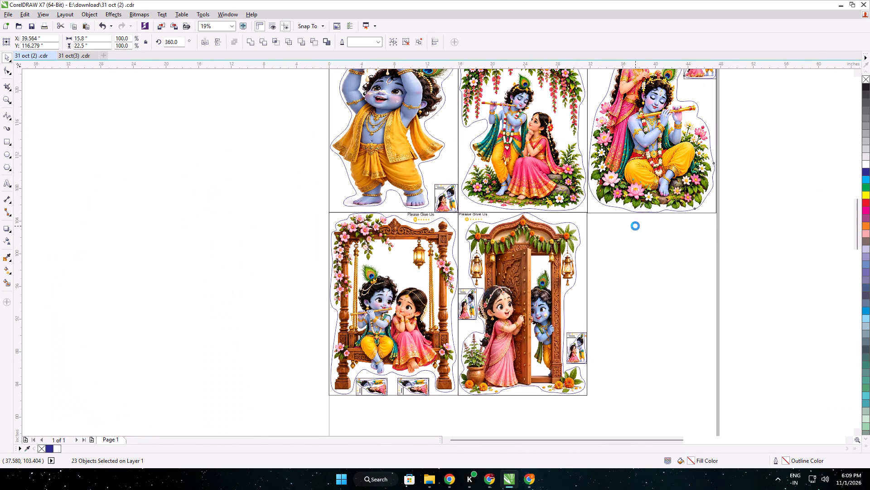
key(Up)
click(717, 256)
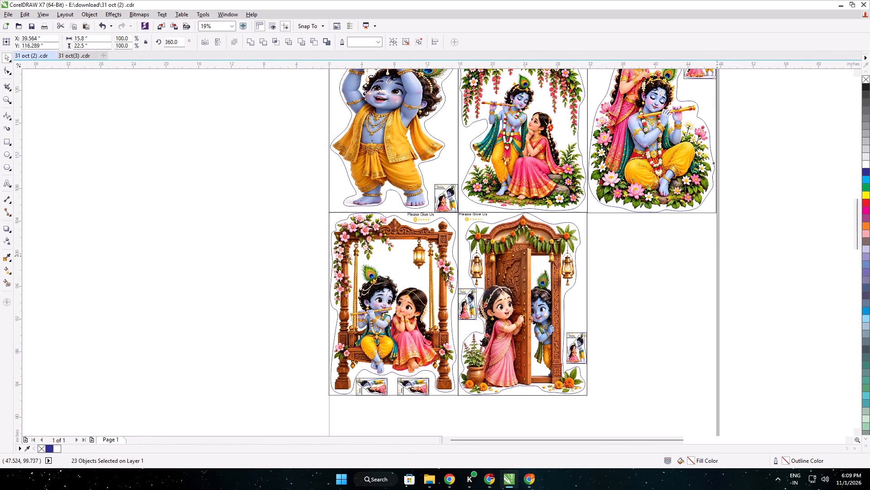
Switch to the Snapdeal orders page and tick the Radha Krishna Flute Melody wall sticker order (VPD-WS-RK07).
scroll(728, 236, down, 1)
middle_drag(728, 235, 685, 221)
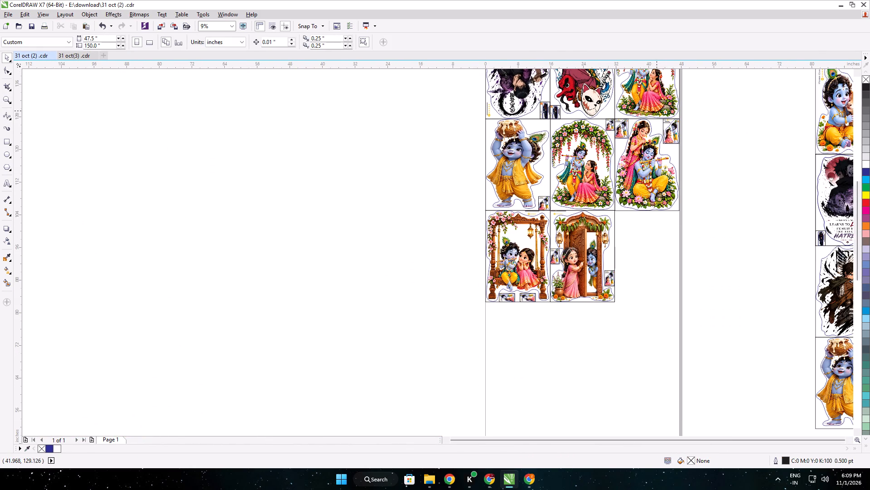
scroll(657, 111, up, 2)
scroll(667, 132, down, 3)
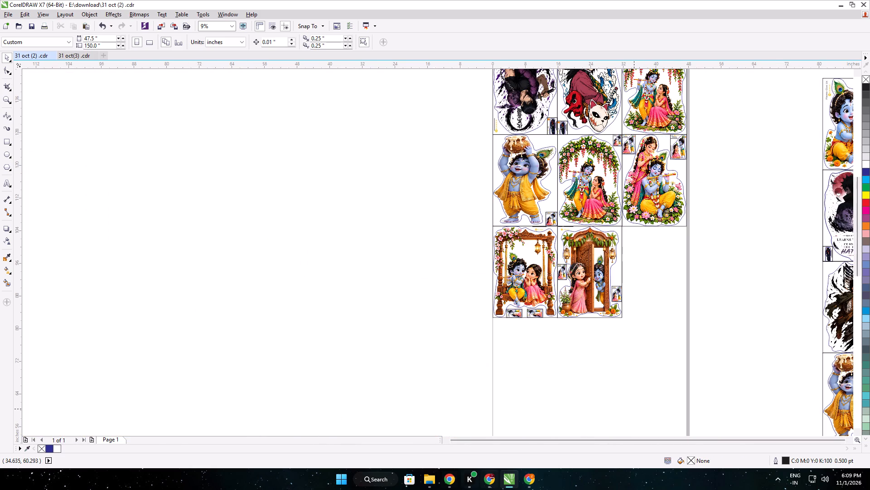
click(481, 481)
click(531, 480)
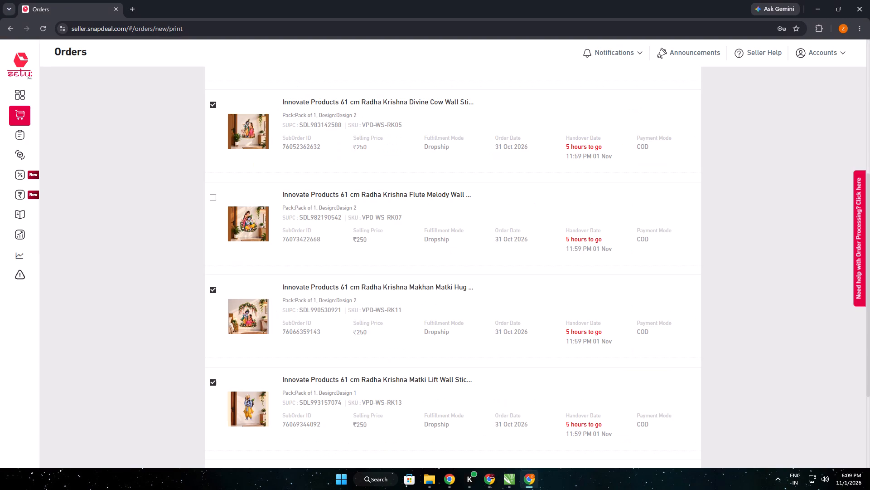
click(218, 197)
click(216, 199)
scroll(330, 285, down, 4)
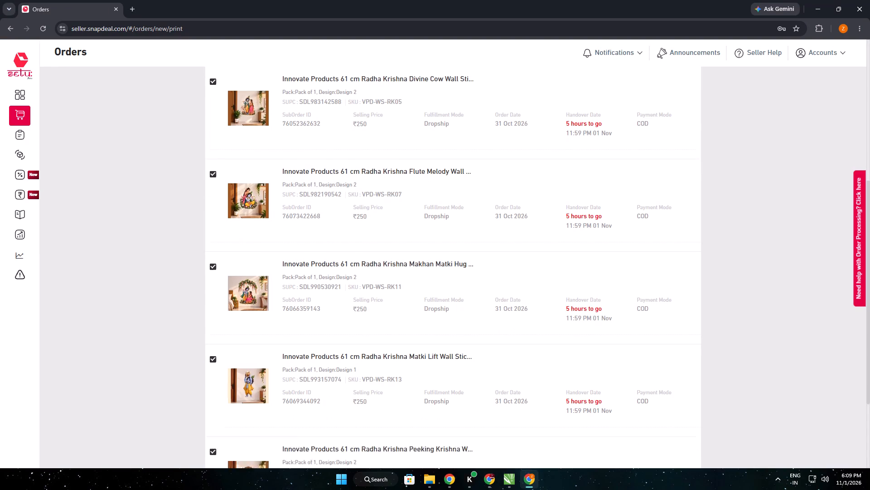
scroll(335, 294, up, 6)
Review the pending and ready-to-ship orders of Valuable Products and Decals in the Meesho supplier panel.
click(486, 484)
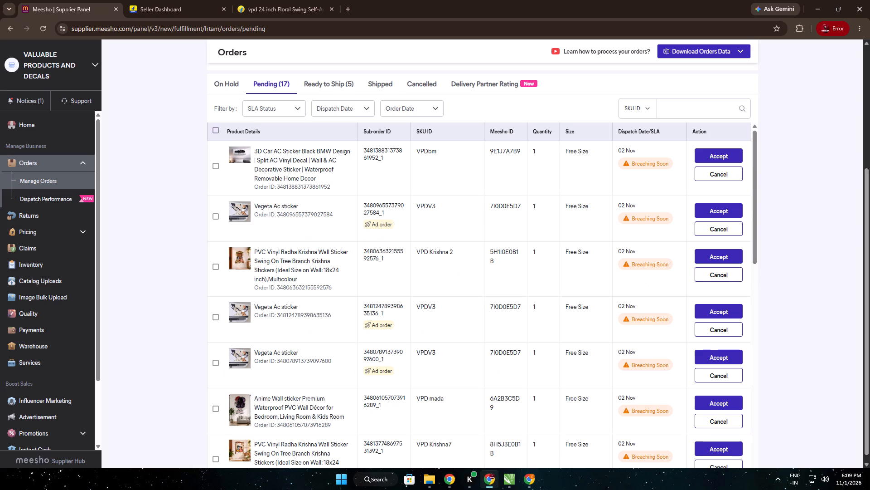
scroll(269, 245, down, 7)
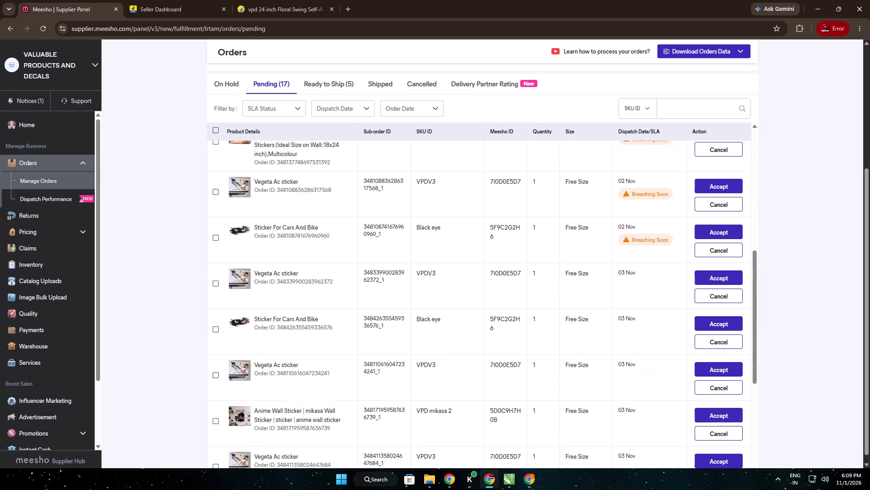
scroll(280, 262, down, 9)
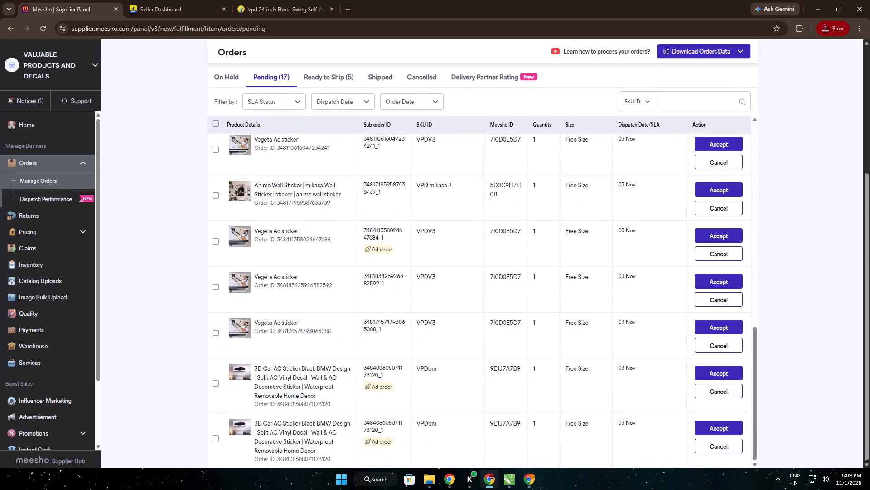
scroll(319, 377, down, 3)
click(306, 79)
scroll(324, 349, down, 4)
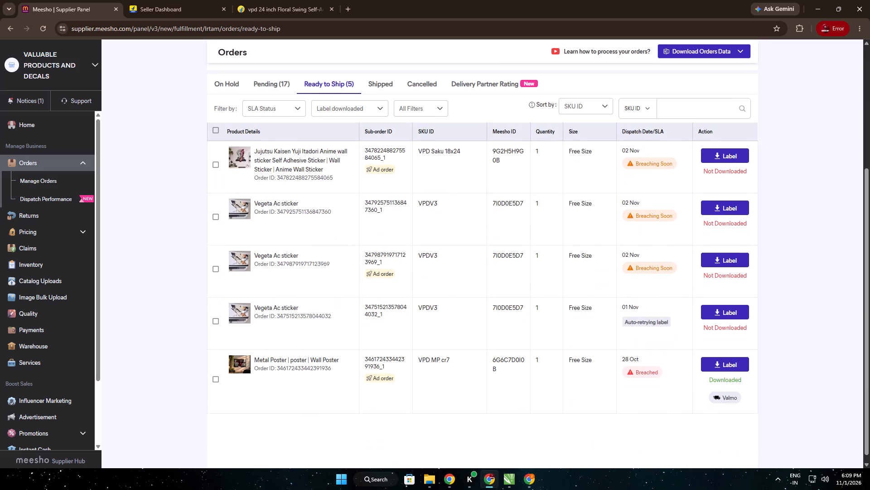
click(448, 485)
click(487, 477)
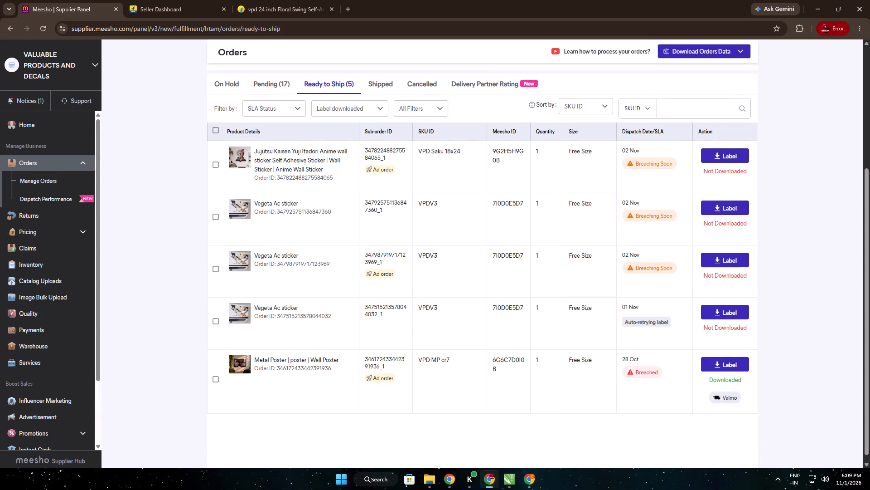
Review the Trend Bridge account's pending and ready-to-ship orders in its Meesho supplier panel.
click(444, 482)
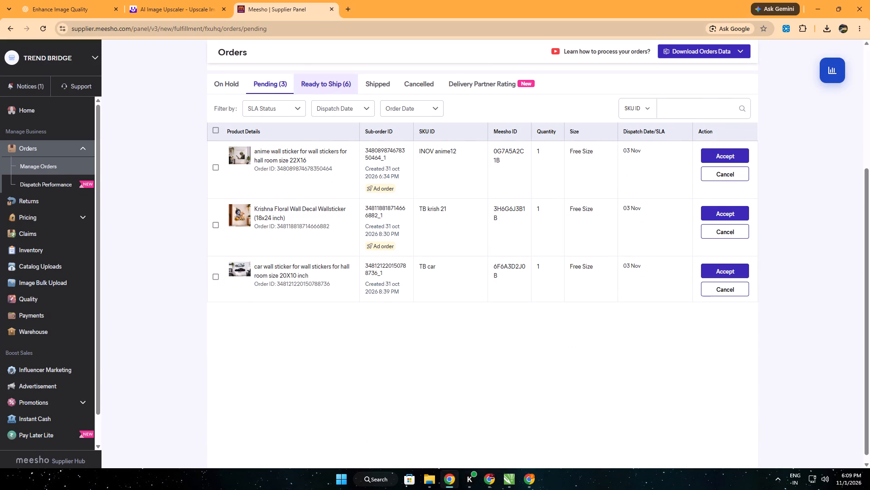
click(339, 88)
scroll(235, 346, down, 4)
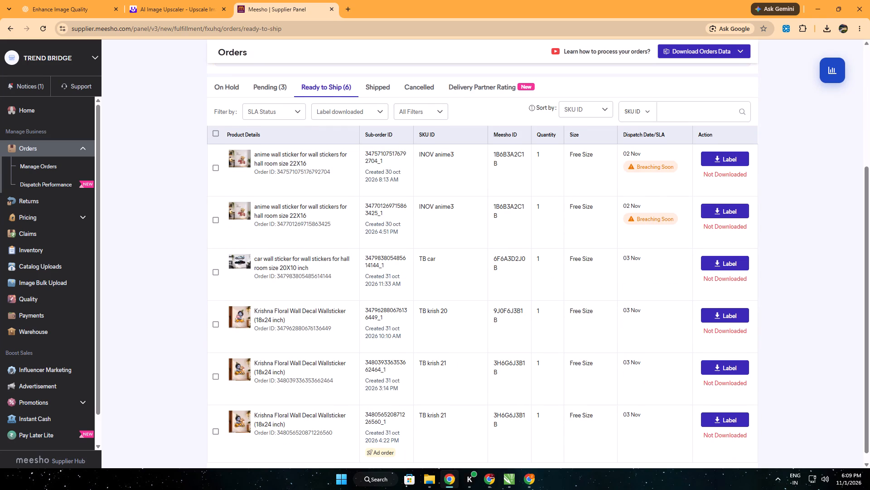
click(278, 93)
click(274, 87)
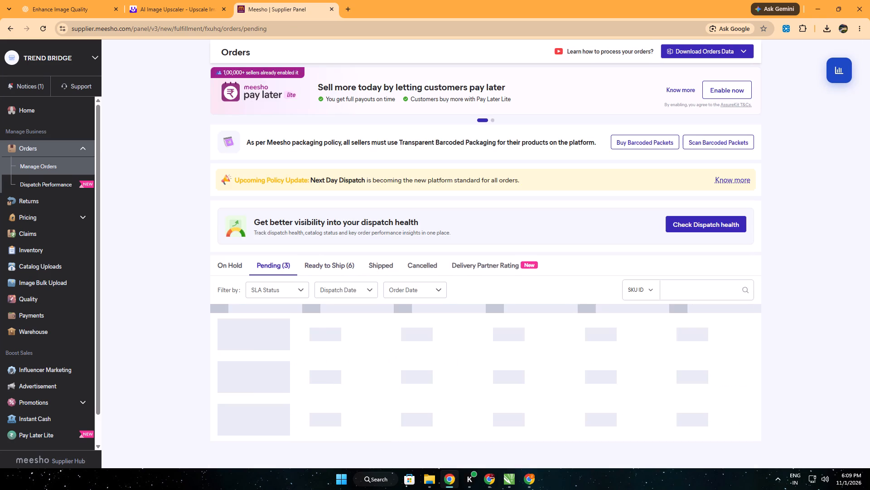
scroll(161, 231, down, 4)
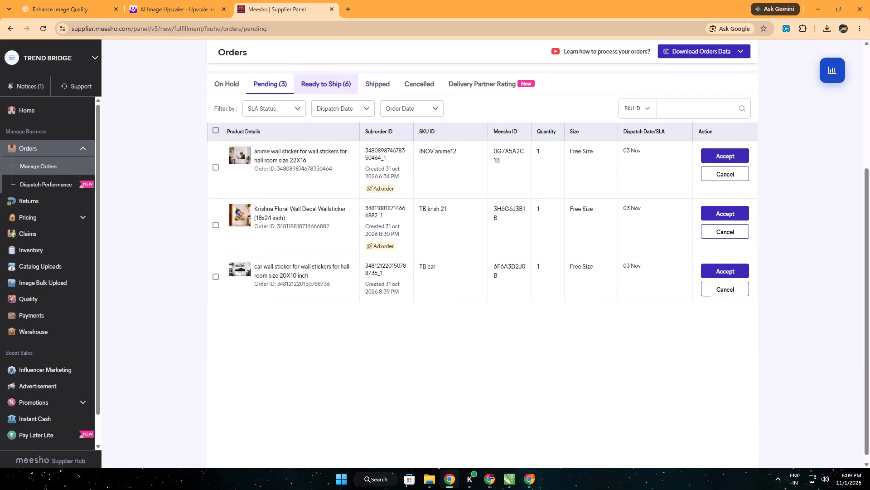
click(301, 82)
scroll(192, 254, down, 10)
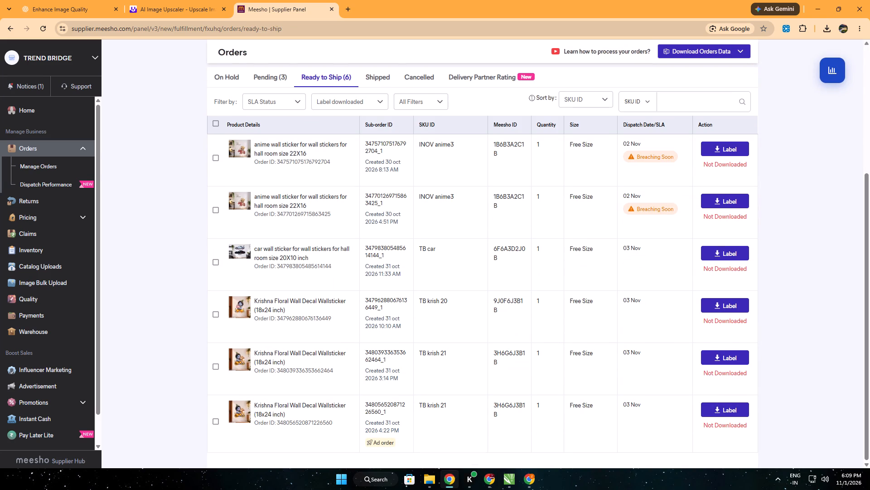
Return to CorelDRAW and examine the designs on the print page and those parked beside it.
click(509, 479)
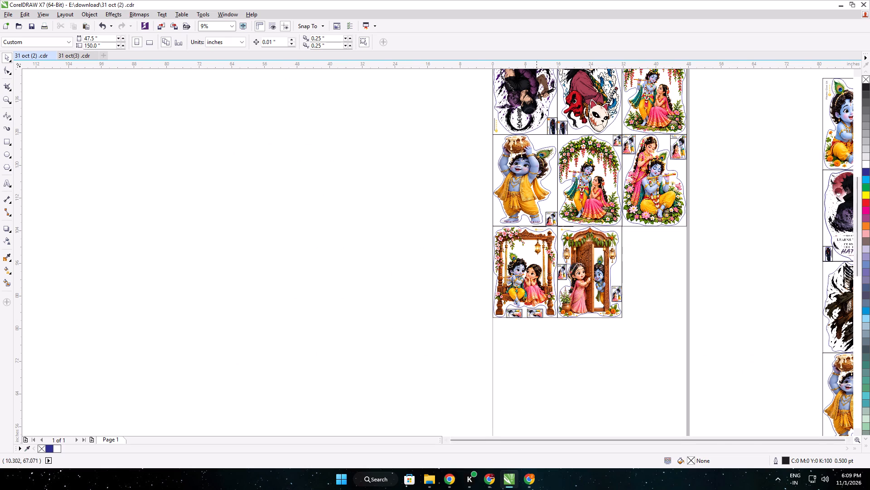
scroll(539, 325, down, 1)
middle_drag(570, 314, 411, 263)
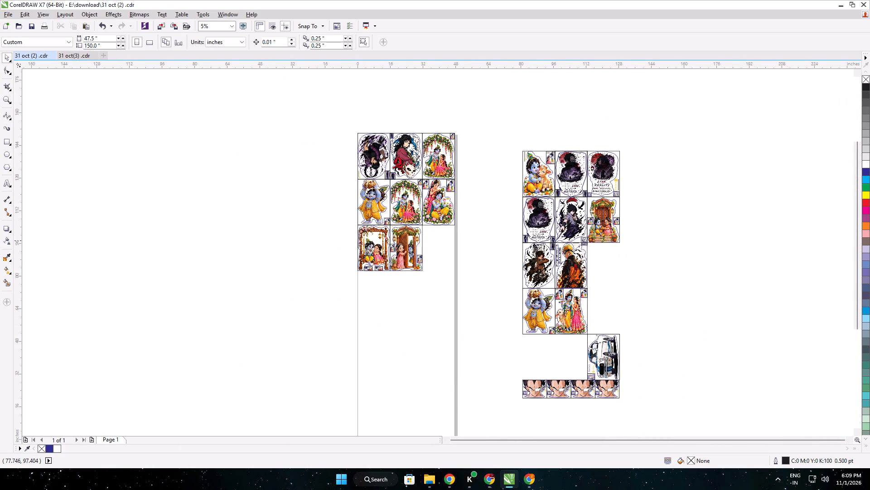
scroll(484, 249, up, 1)
middle_drag(496, 213, 401, 284)
scroll(495, 214, up, 1)
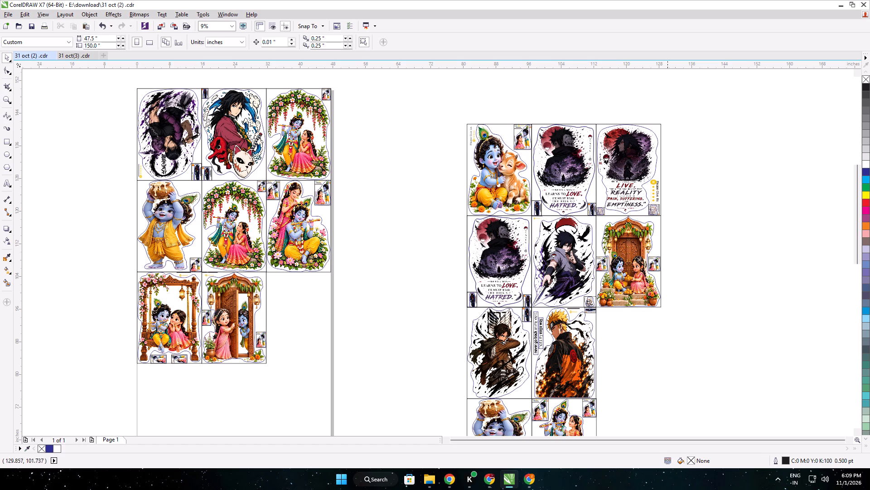
drag(672, 314, 653, 319)
In the Valuable Products and Decals pending orders on Meesho, tick both 3D Car AC Sticker Black BMW Design orders (SKU VPDbm).
click(488, 480)
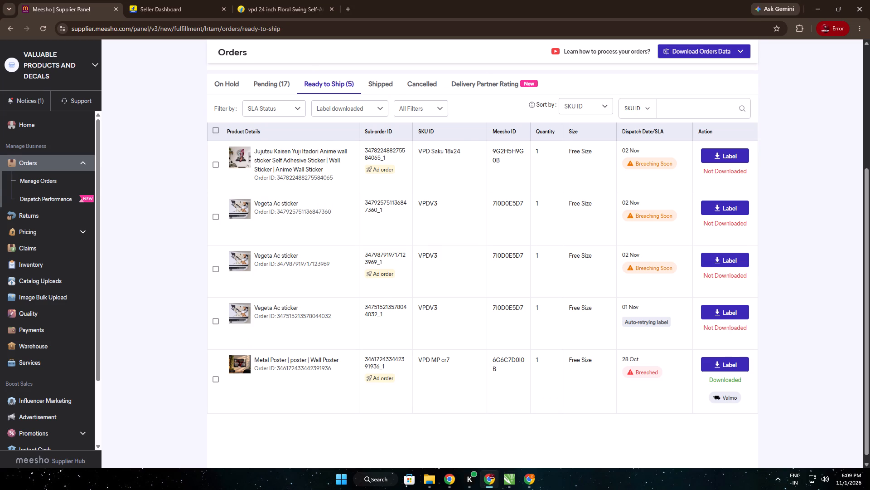
click(283, 82)
scroll(166, 300, down, 3)
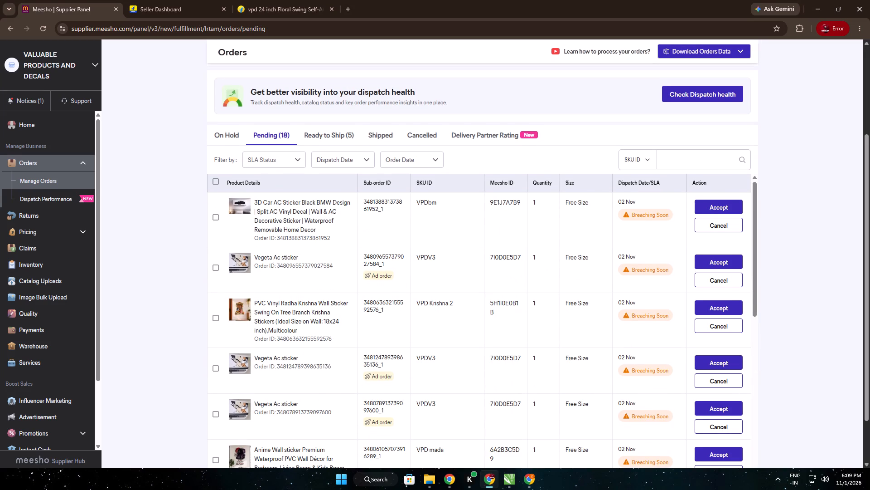
scroll(257, 238, down, 13)
scroll(293, 282, down, 6)
scroll(332, 385, down, 4)
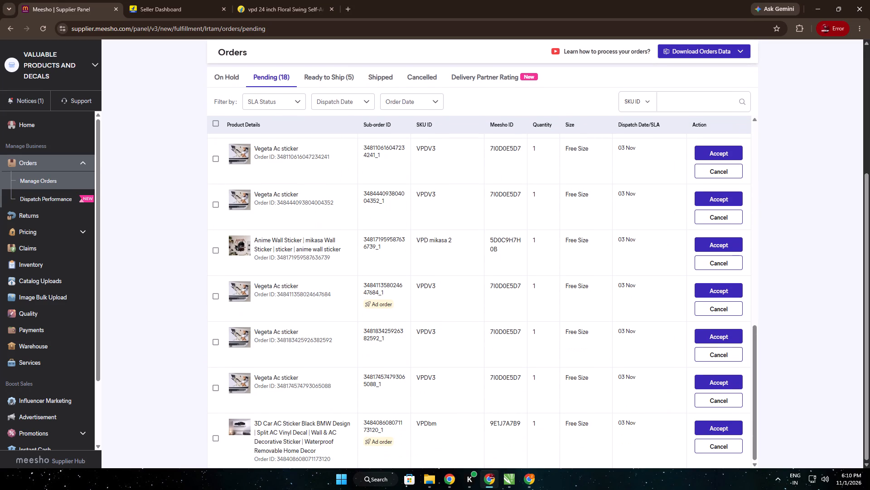
scroll(307, 407, down, 6)
scroll(309, 405, up, 7)
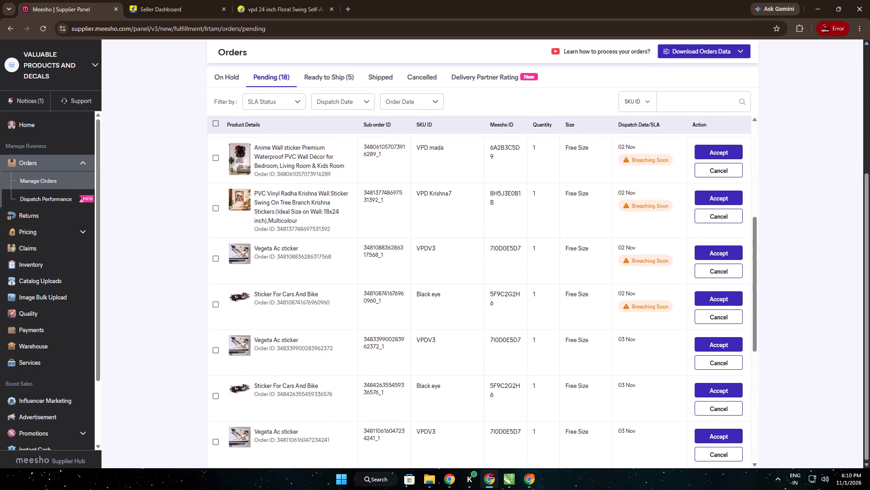
scroll(314, 402, up, 8)
scroll(350, 292, up, 2)
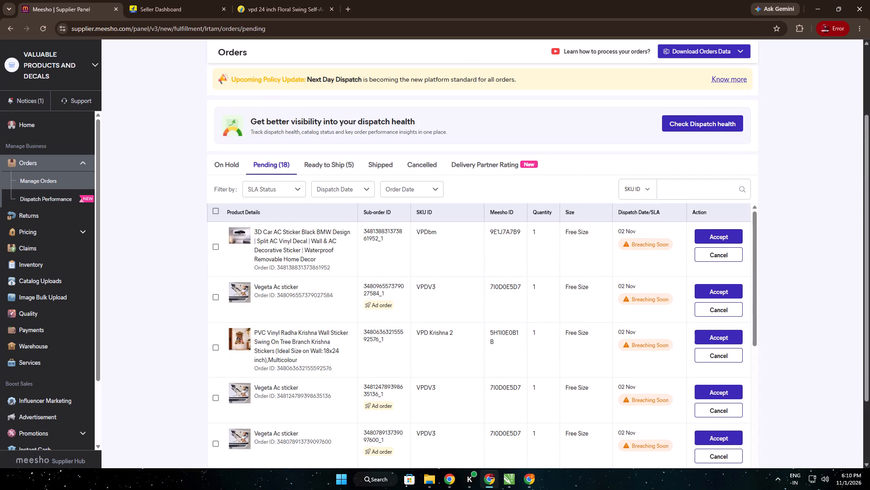
click(215, 248)
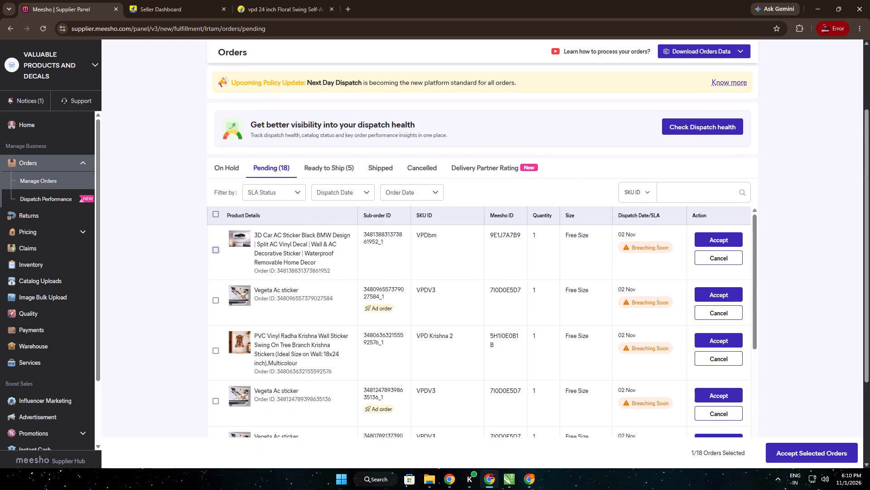
scroll(313, 281, down, 20)
scroll(313, 281, down, 7)
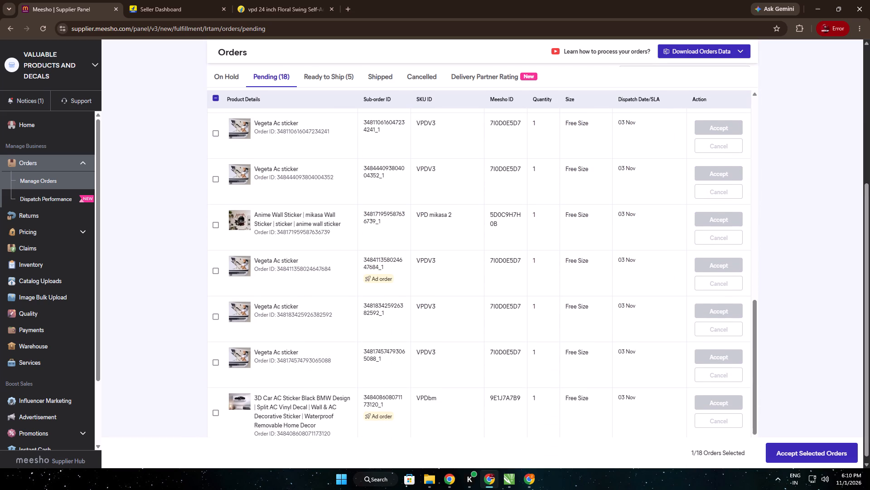
click(217, 407)
Open the print layout 28 sep (1) (2).cdr from the Downloads folder.
click(509, 475)
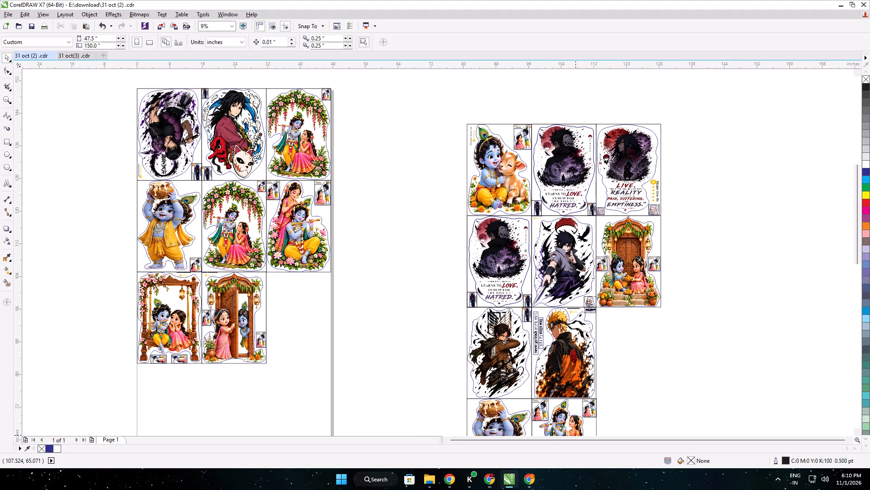
click(527, 475)
click(510, 479)
click(424, 476)
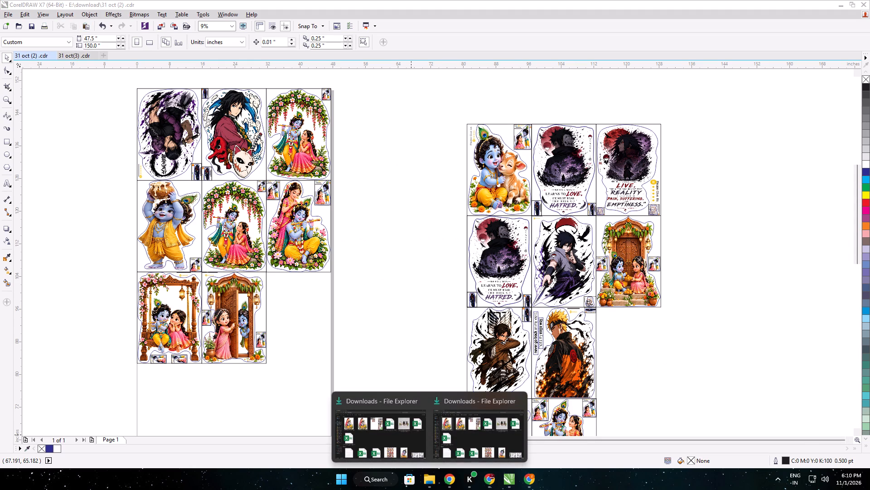
click(407, 428)
scroll(500, 314, down, 3)
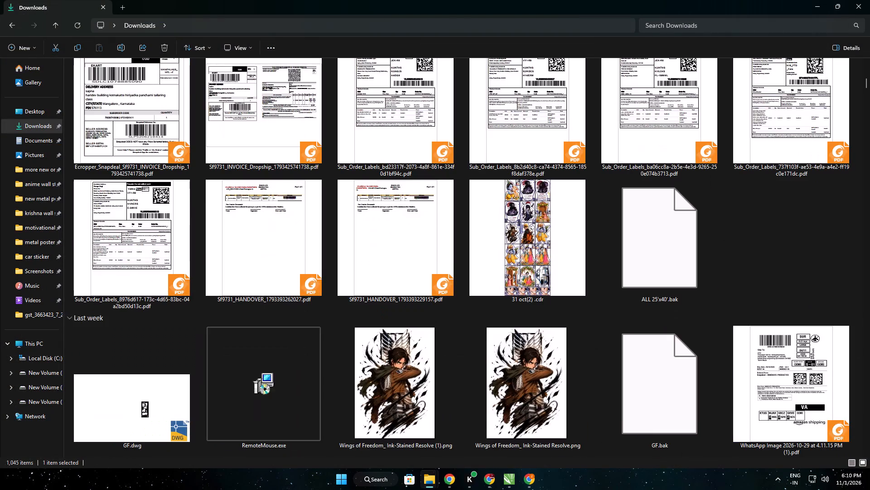
scroll(502, 312, down, 8)
scroll(502, 312, up, 2)
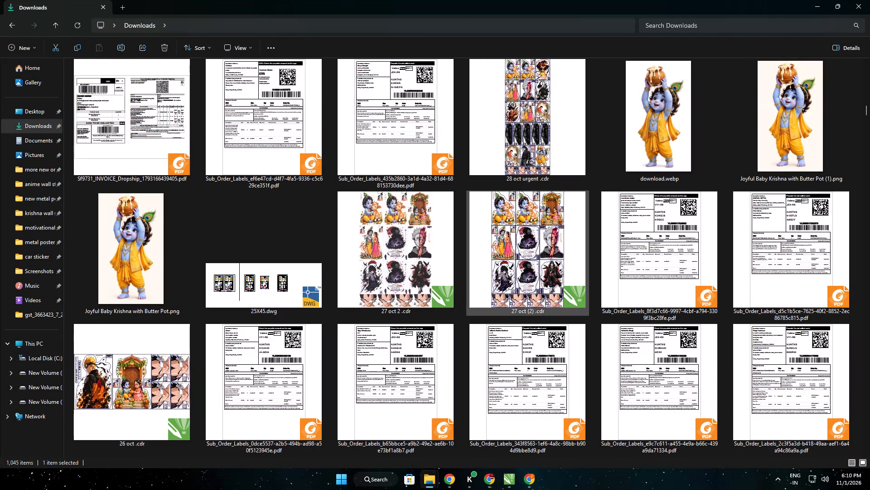
scroll(511, 303, down, 15)
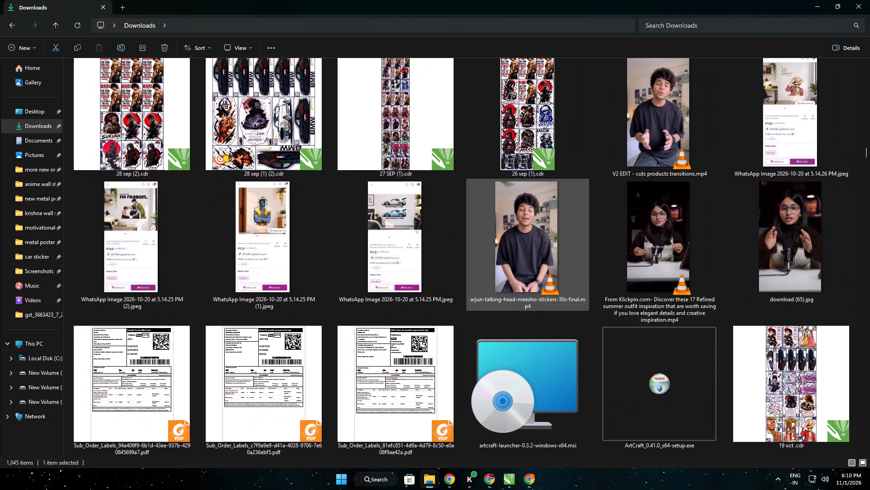
double_click(290, 83)
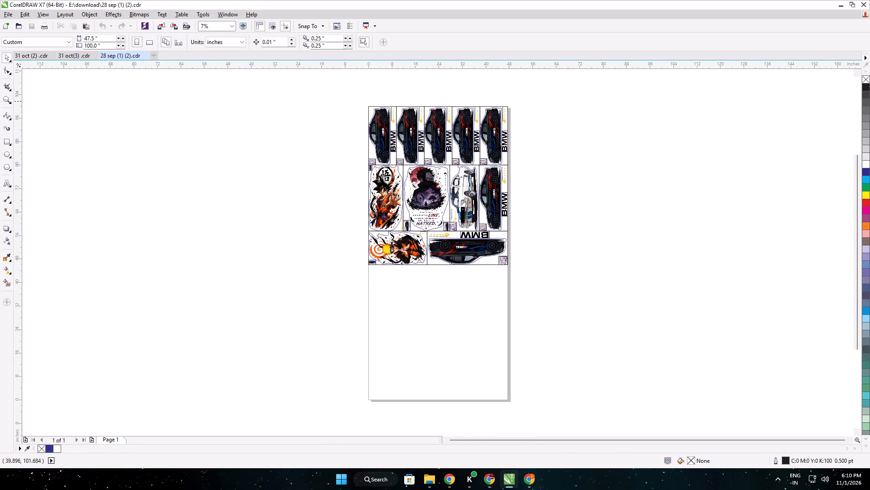
Copy the top row of five black BMW stickers into 31 oct (2) .cdr and place it below the third row of designs.
drag(512, 98, 362, 166)
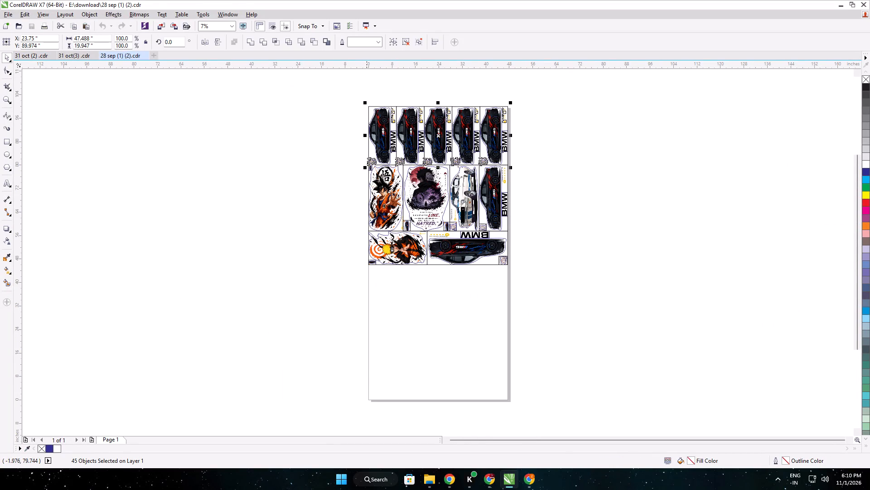
key(ctrl+c)
click(40, 57)
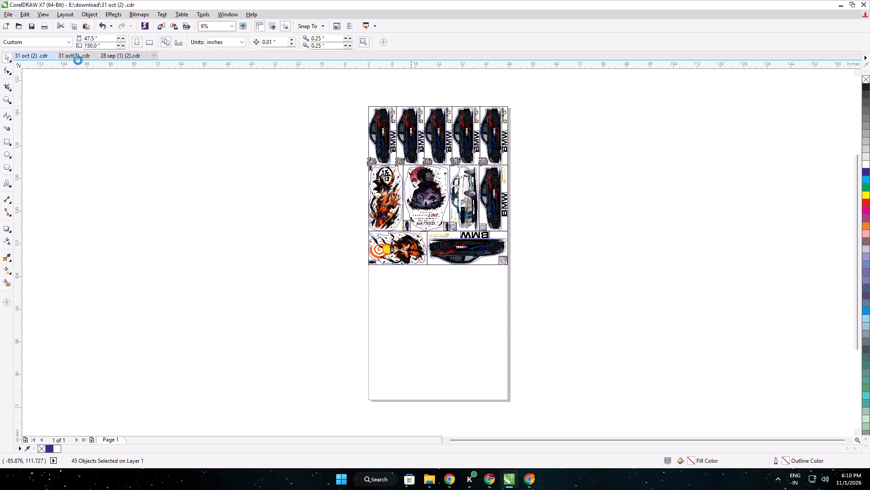
key(ctrl+v)
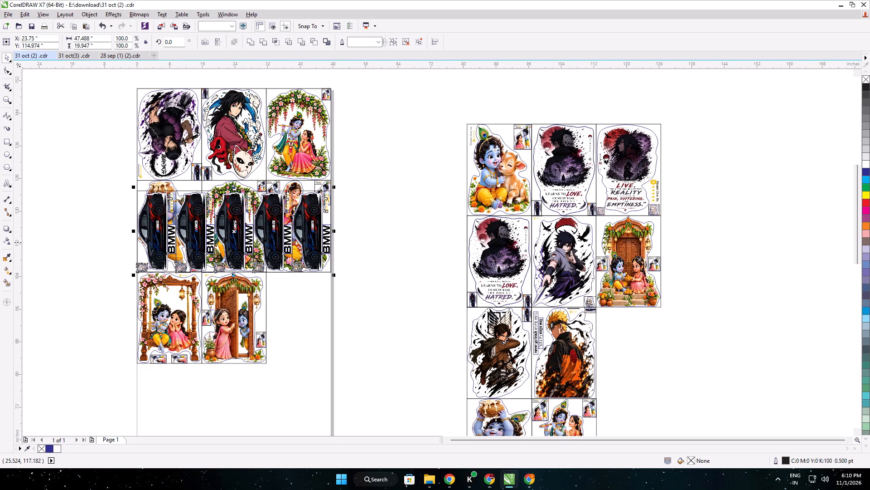
drag(235, 231, 228, 405)
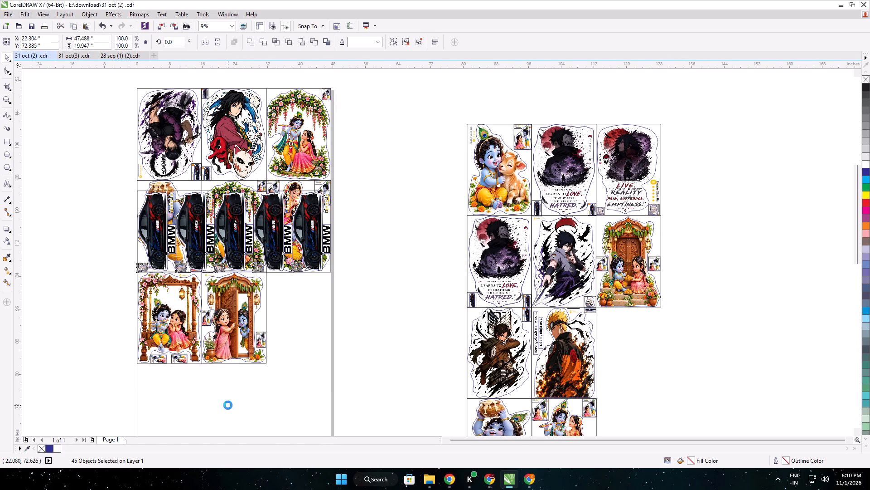
Set the height of the pasted BMW sticker row to 24 inches.
double_click(83, 43)
text(24)
key(Return)
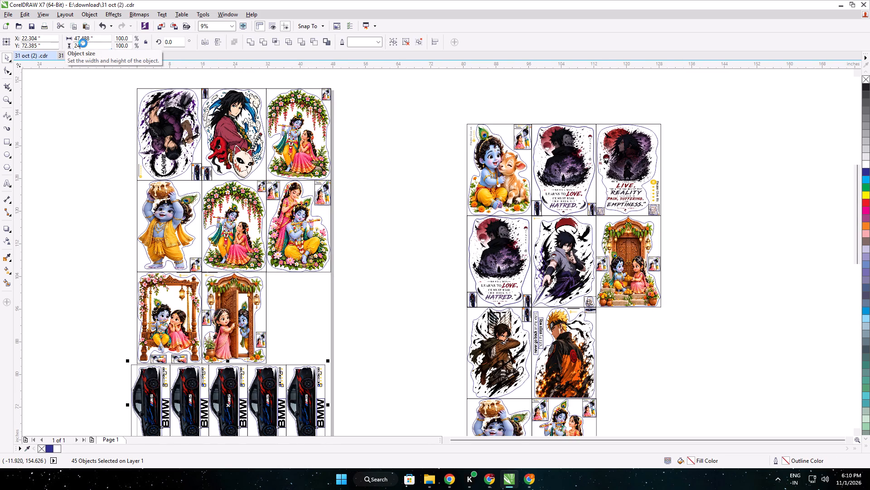
Align the BMW sticker row flush with the page's left edge and directly against the bottom of the Krishna swing and door designs.
middle_drag(149, 150, 183, 26)
scroll(211, 226, up, 1)
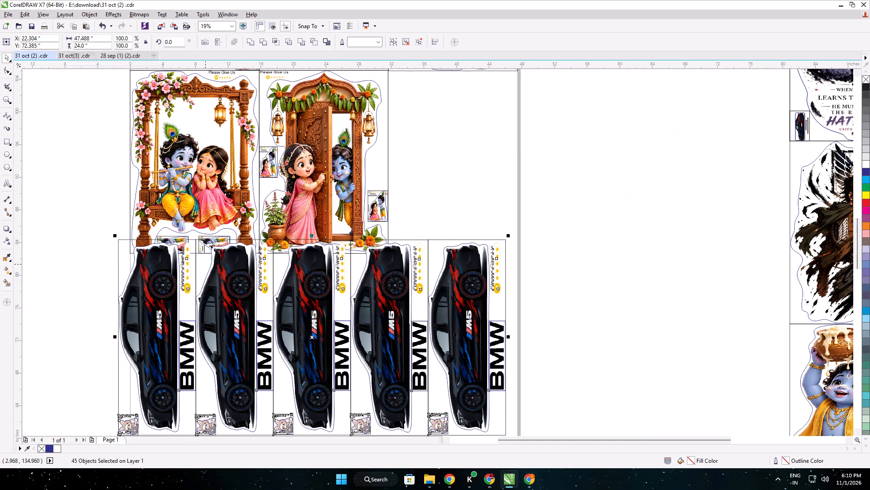
drag(205, 277, 218, 291)
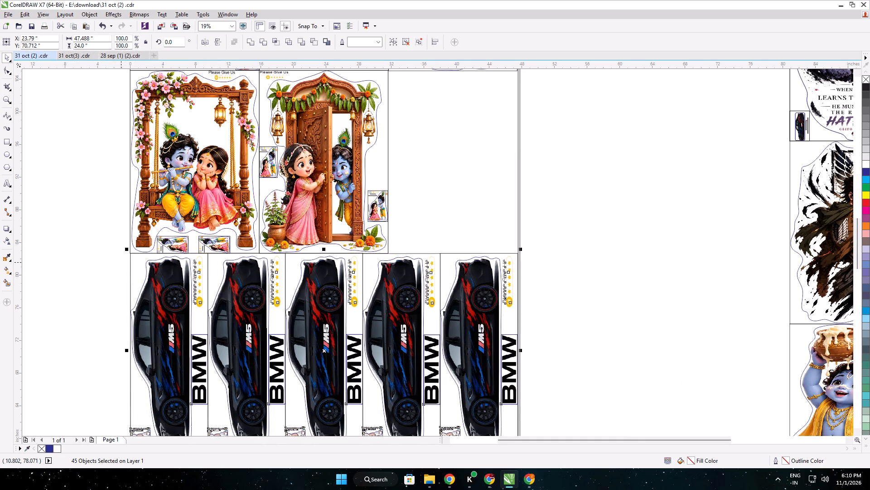
scroll(121, 262, up, 3)
key(Left)
key(Left)
key(Left)
key(Left)
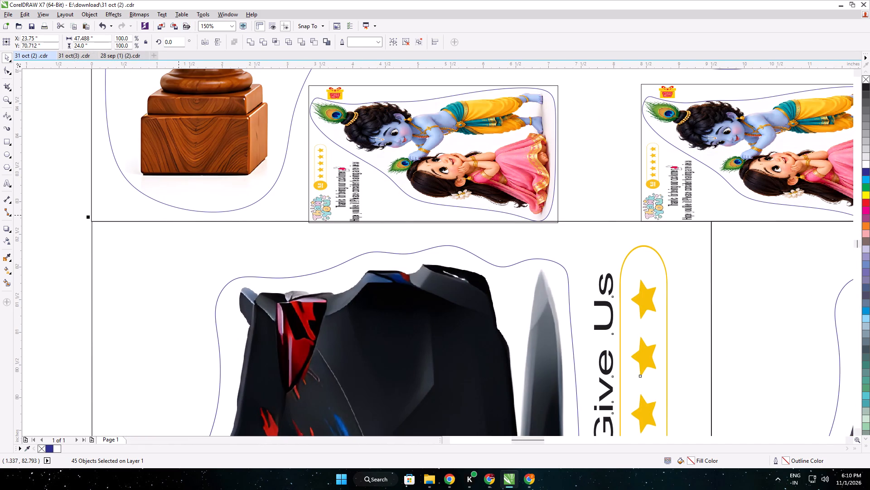
key(Left)
key(Down)
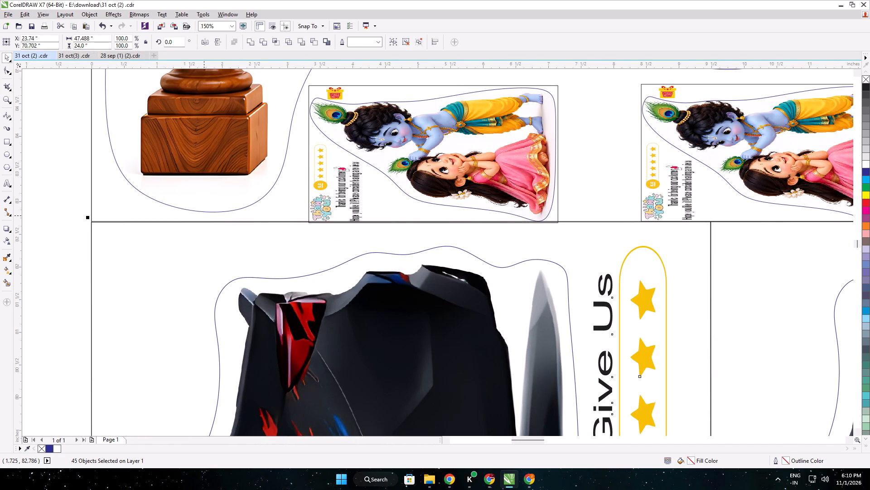
scroll(204, 216, down, 3)
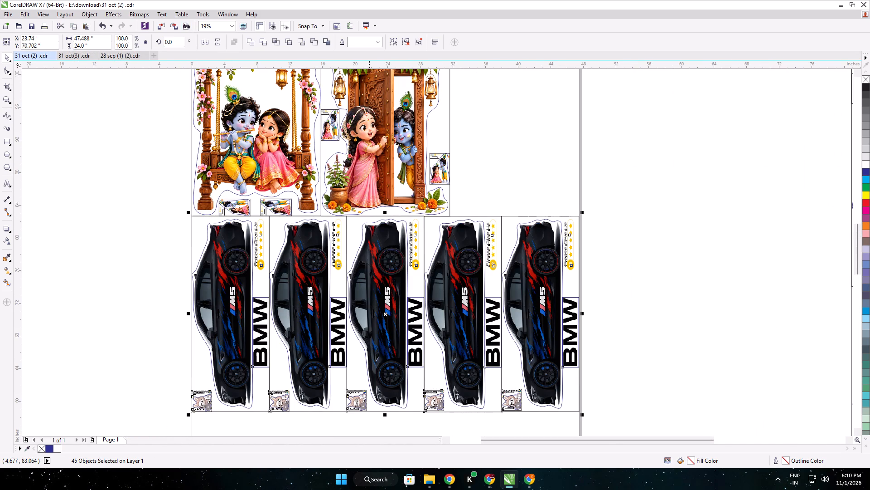
Check the fifth BMW sticker's size and examine the page layout together with the designs parked beside it.
click(588, 374)
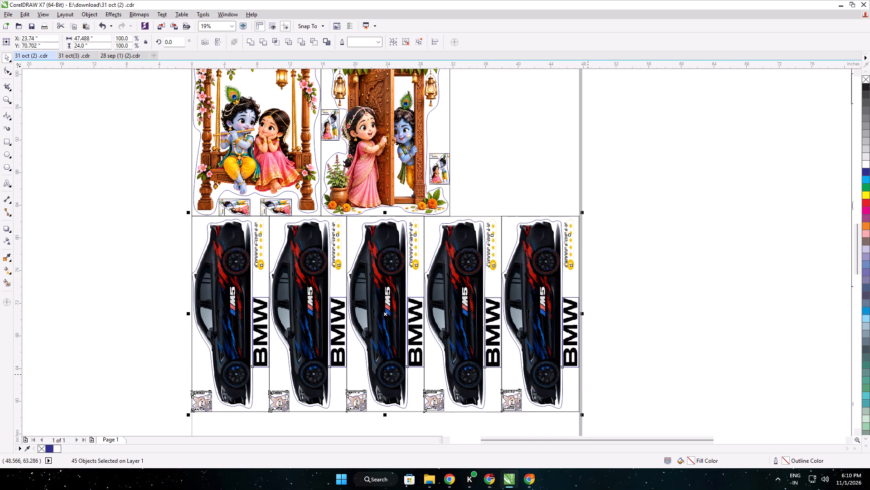
drag(588, 421, 498, 202)
click(623, 231)
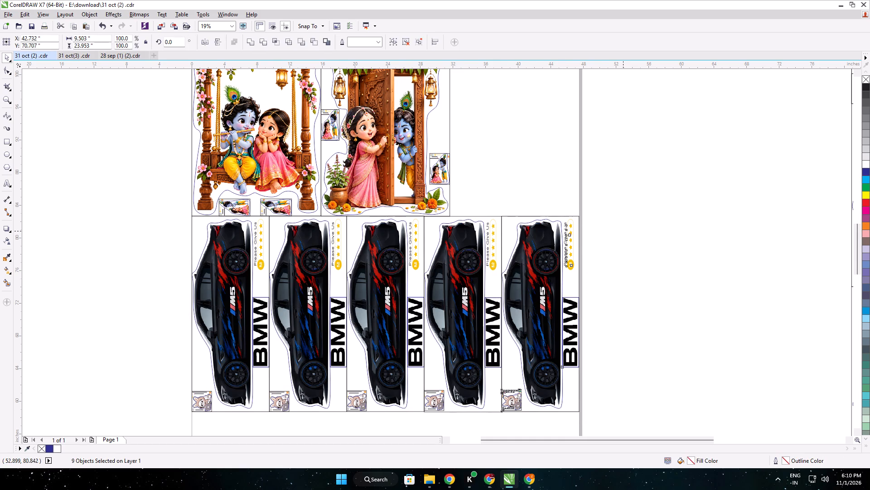
scroll(520, 207, down, 1)
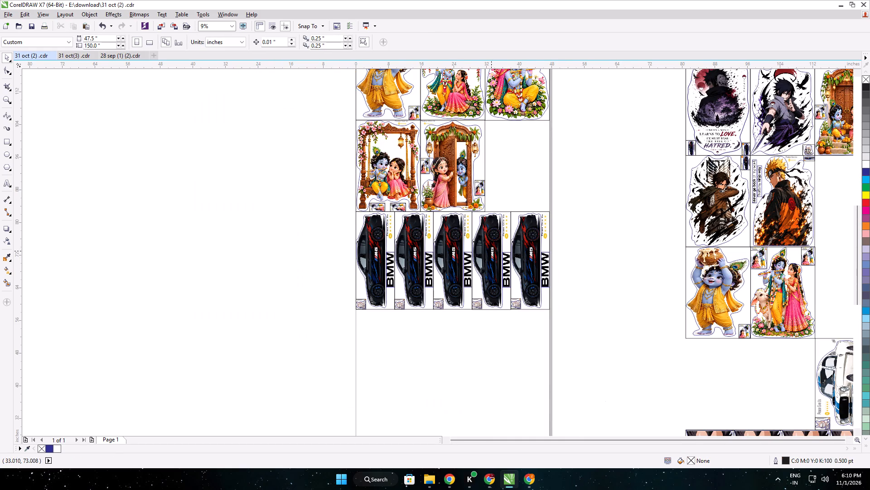
middle_drag(618, 254, 510, 253)
scroll(511, 253, down, 1)
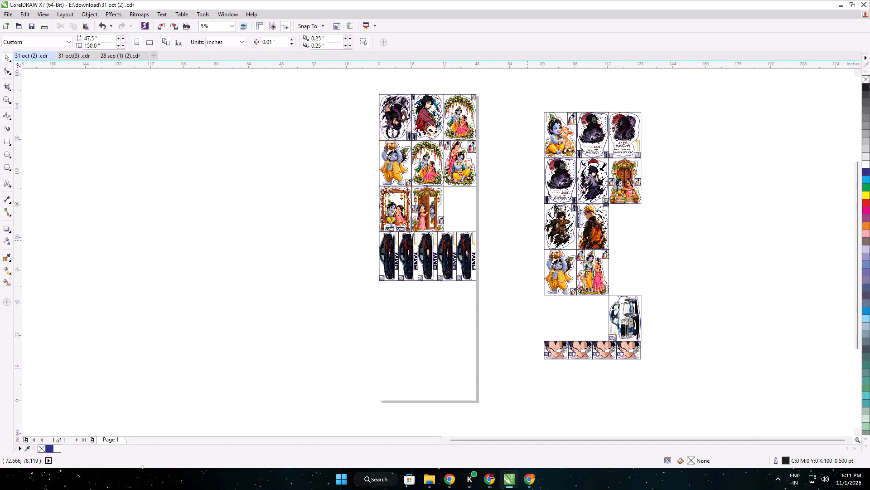
scroll(488, 255, up, 1)
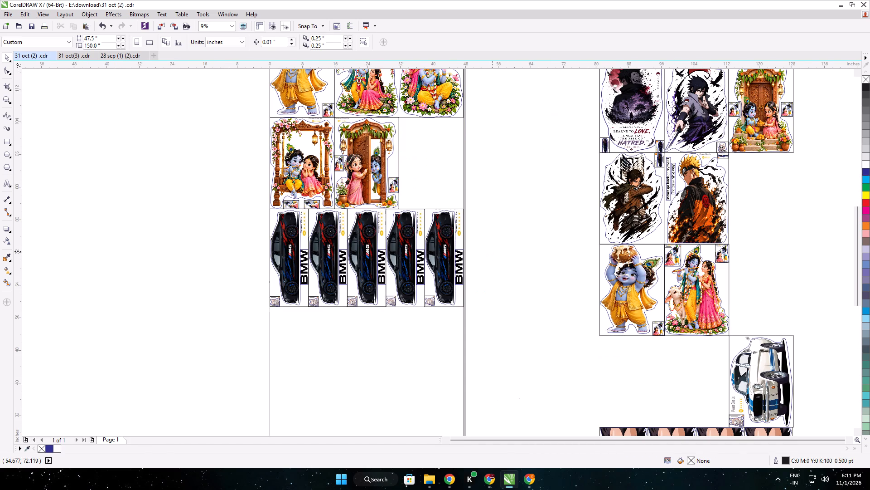
middle_drag(577, 254, 480, 189)
scroll(483, 192, down, 1)
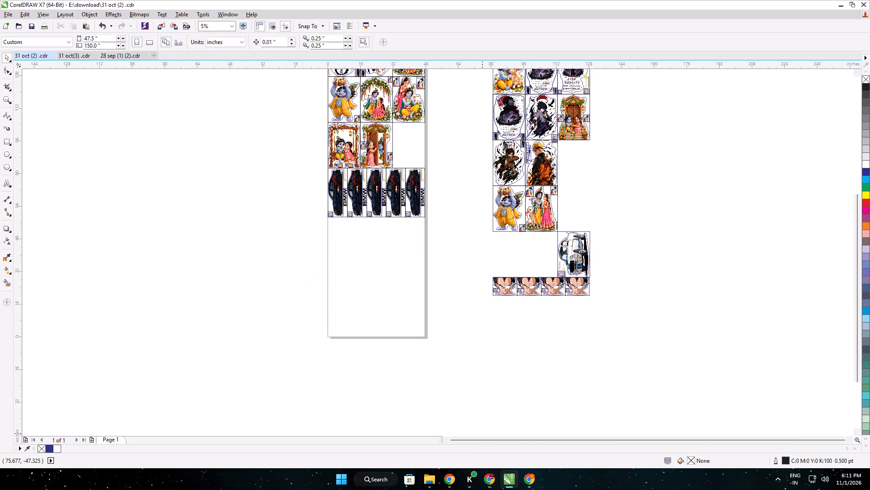
Compare the Valuable Products and Decals pending orders on Meesho with the designs laid out in 31 oct(3) .cdr.
click(496, 480)
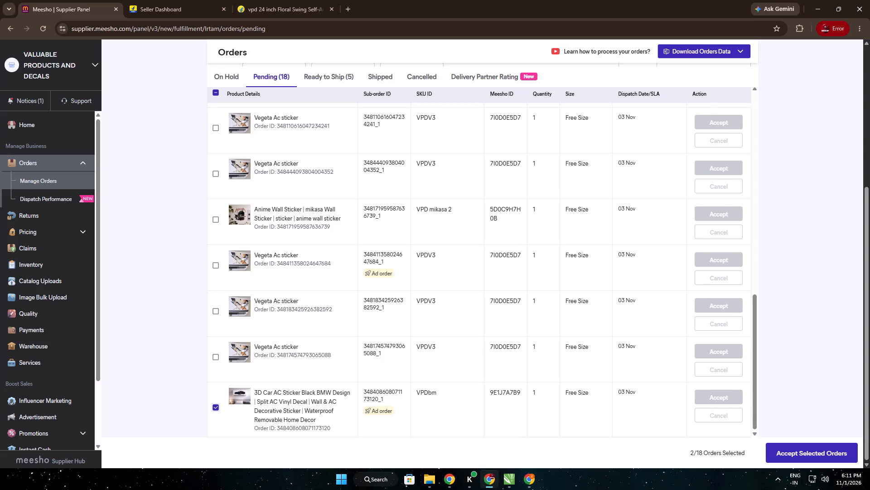
scroll(318, 358, up, 15)
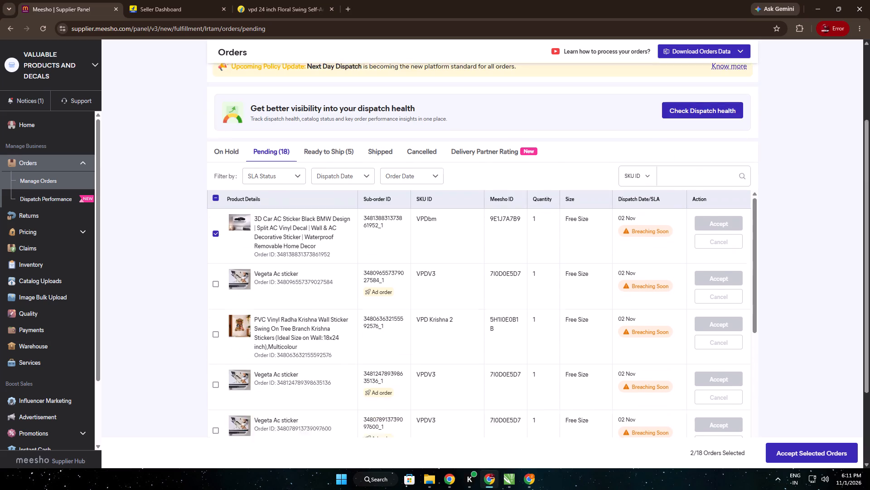
scroll(183, 301, down, 3)
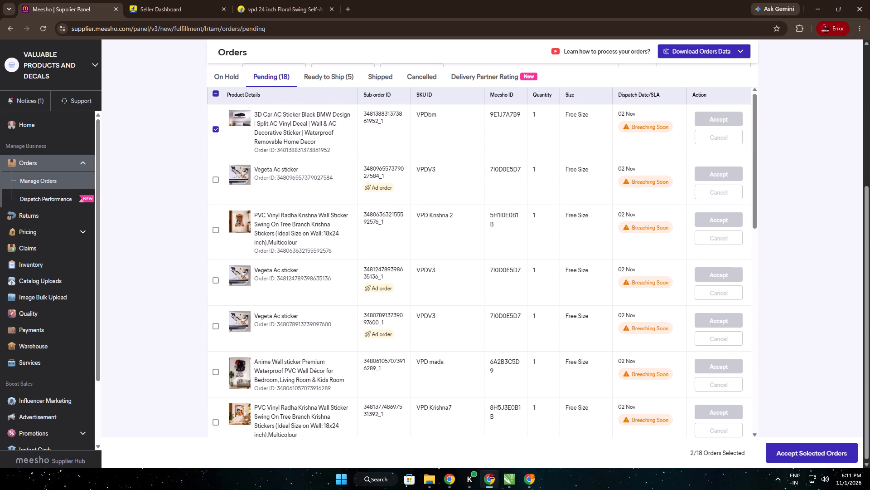
click(507, 476)
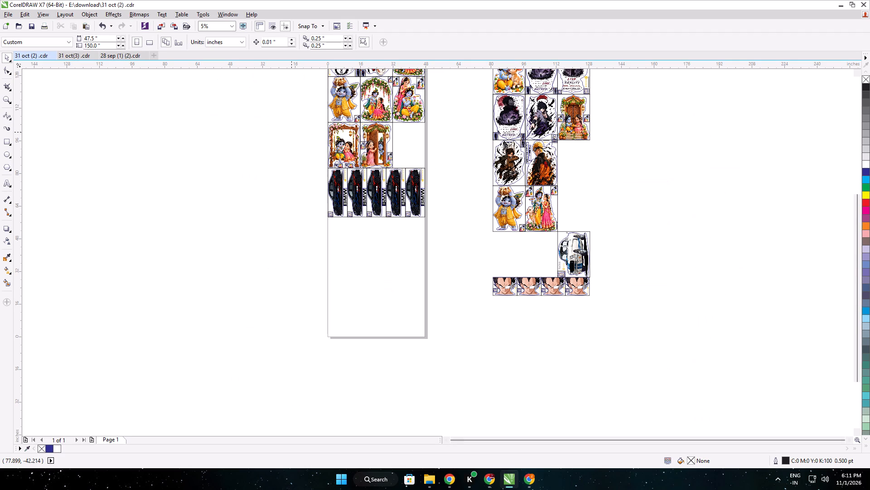
click(73, 52)
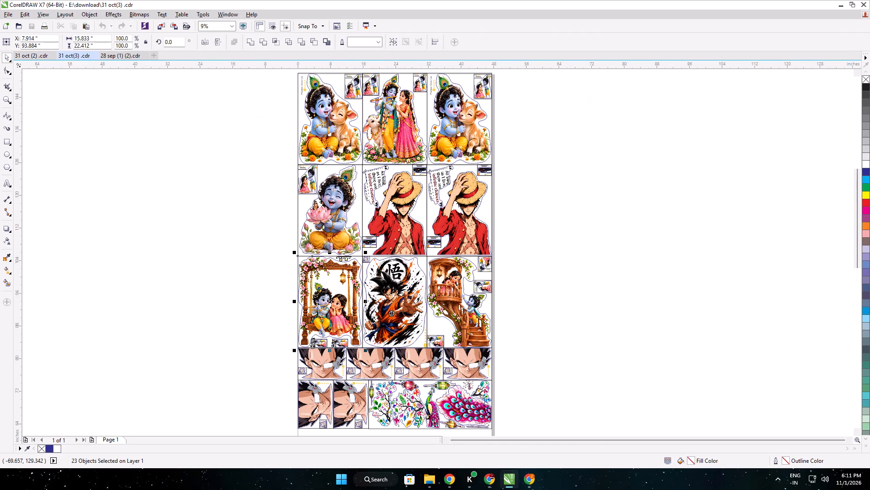
middle_drag(156, 142, 216, 101)
middle_drag(217, 114, 226, 179)
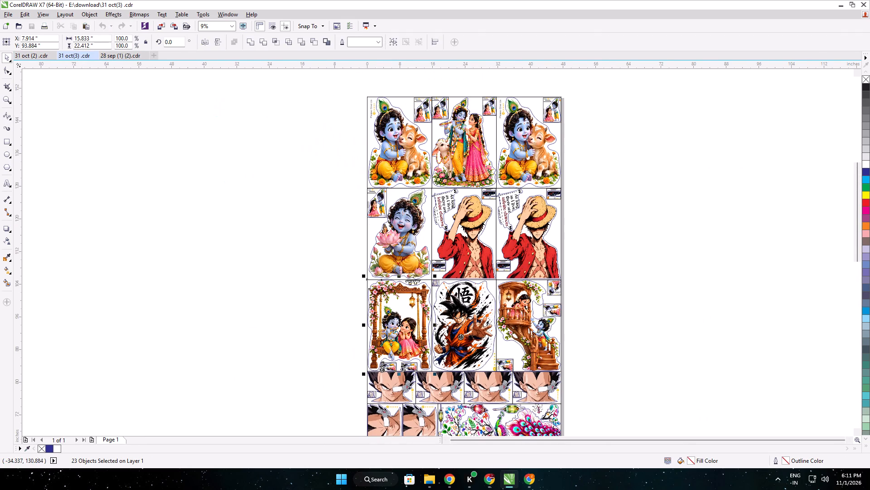
In 31 oct (2) .cdr, move the parked Radha Krishna closed-door sticker roughly into the empty slot of the third row.
click(24, 56)
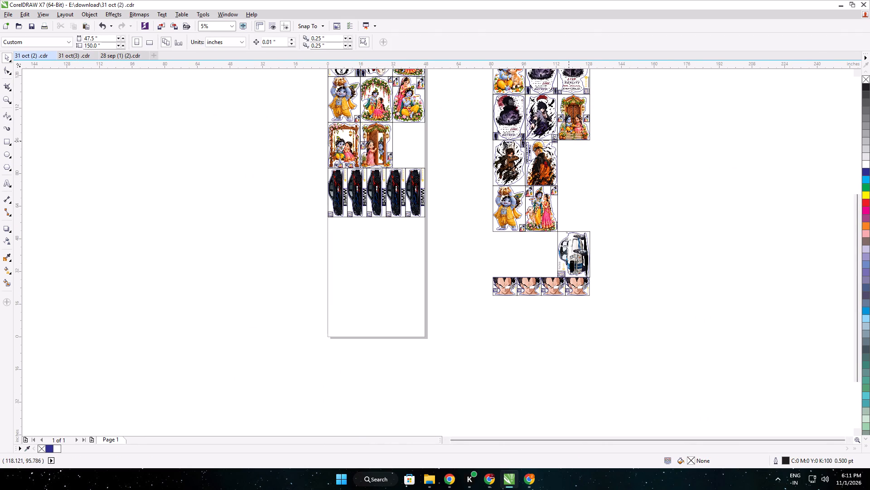
drag(594, 144, 556, 93)
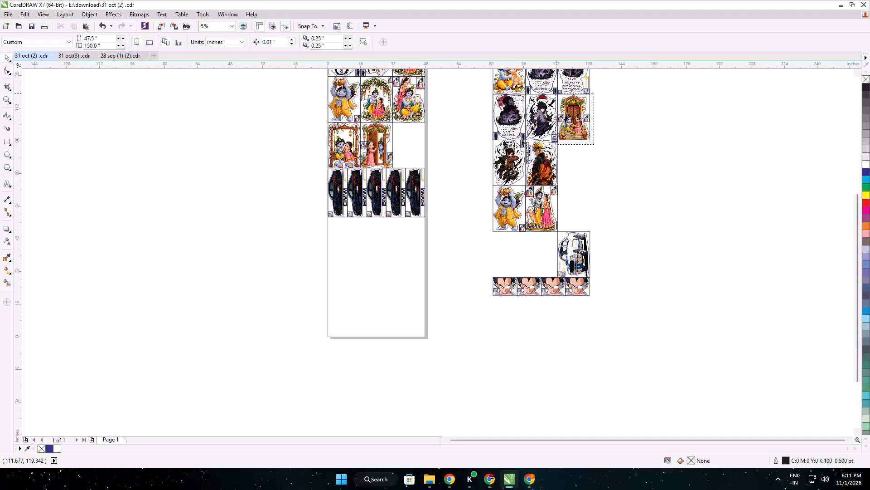
drag(556, 93, 557, 93)
drag(575, 110, 447, 171)
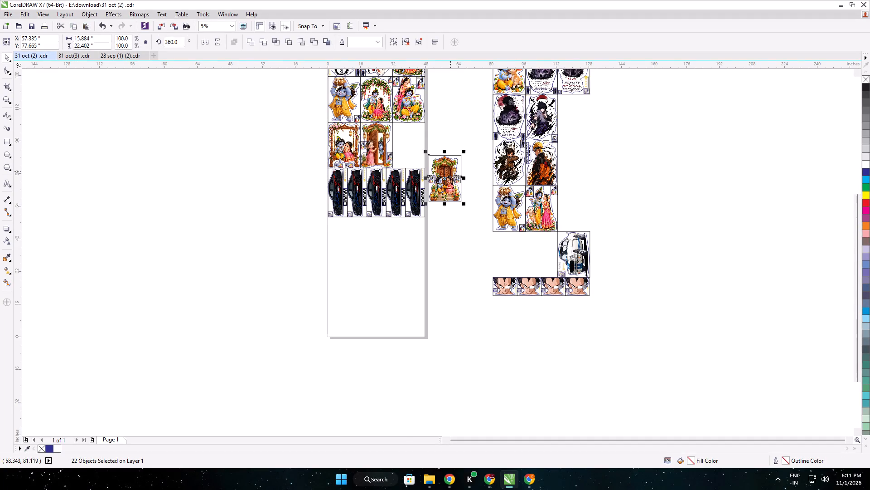
scroll(447, 174, up, 2)
middle_drag(425, 178, 515, 279)
drag(517, 279, 416, 180)
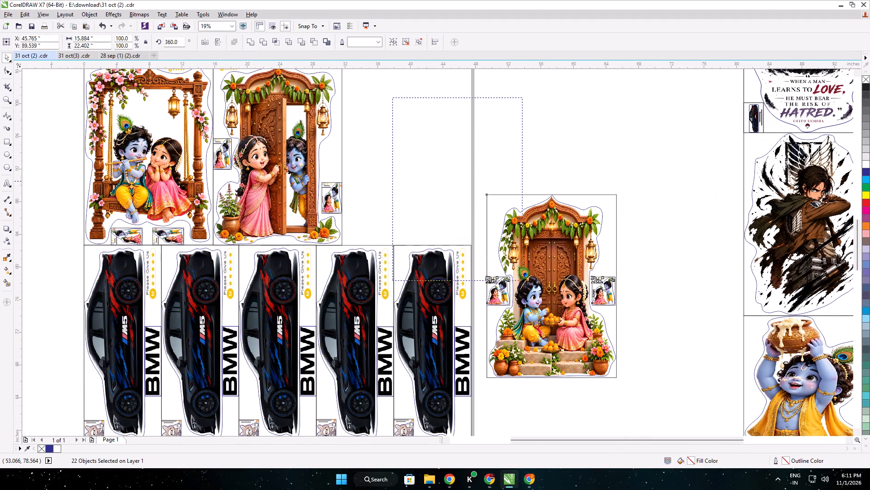
drag(416, 180, 380, 153)
Group the Radha Krishna closed-door sticker and fit it against the open-door sticker and the bottom of the row above.
key(ctrl+g)
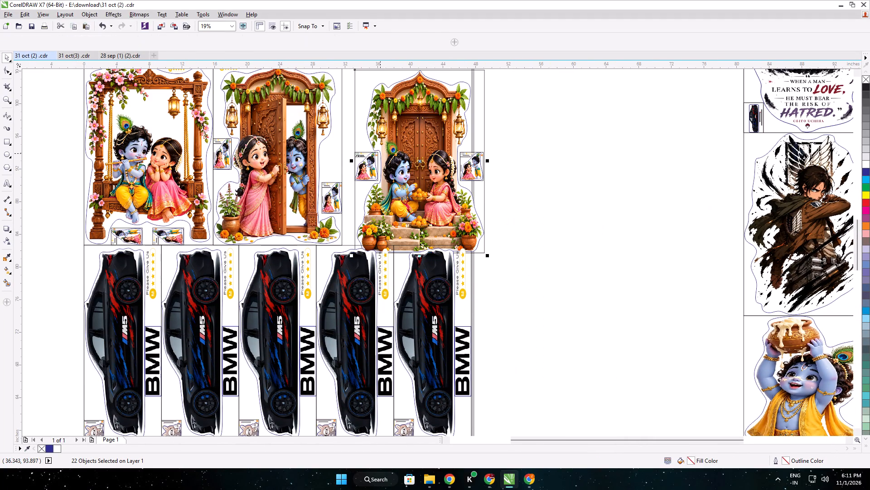
middle_drag(389, 143, 438, 204)
scroll(420, 154, up, 2)
drag(420, 153, 378, 124)
middle_drag(379, 124, 439, 224)
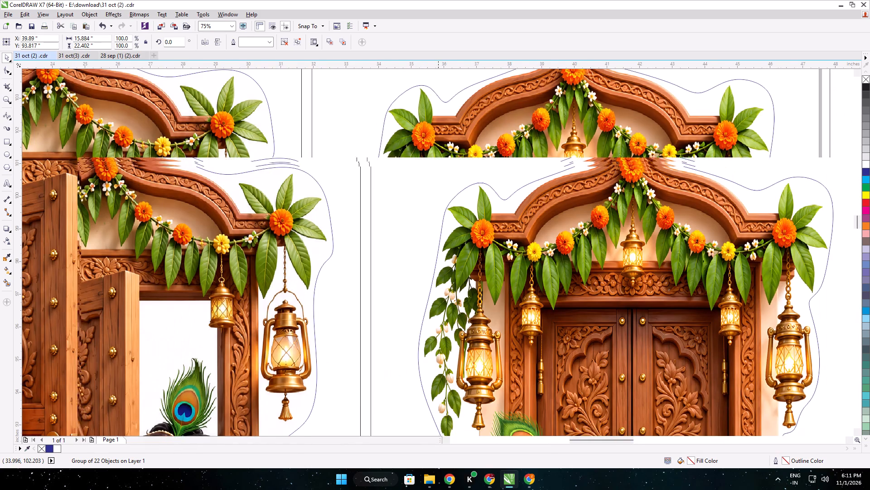
middle_drag(439, 224, 441, 235)
middle_drag(399, 171, 434, 224)
scroll(420, 218, up, 1)
drag(420, 218, 401, 215)
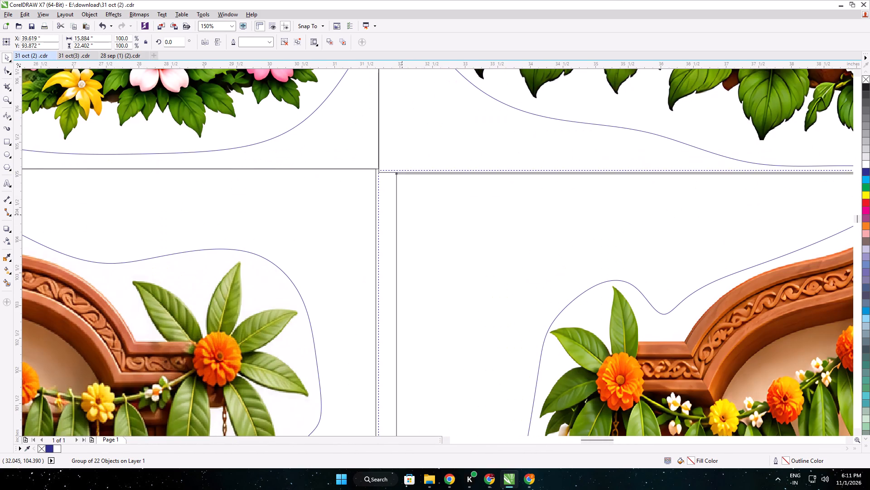
drag(401, 215, 400, 213)
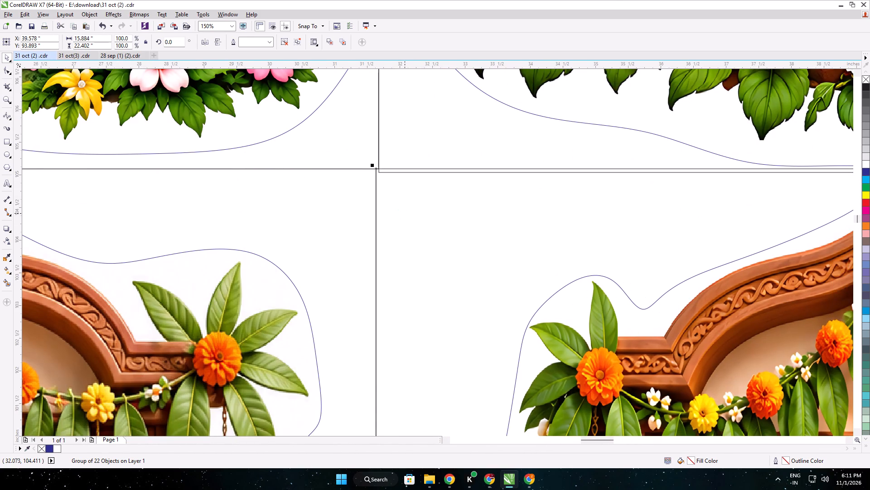
Nudge the closed-door sticker slightly down and check its fit between the neighbouring designs and the BMW row.
scroll(423, 209, down, 3)
scroll(566, 211, up, 2)
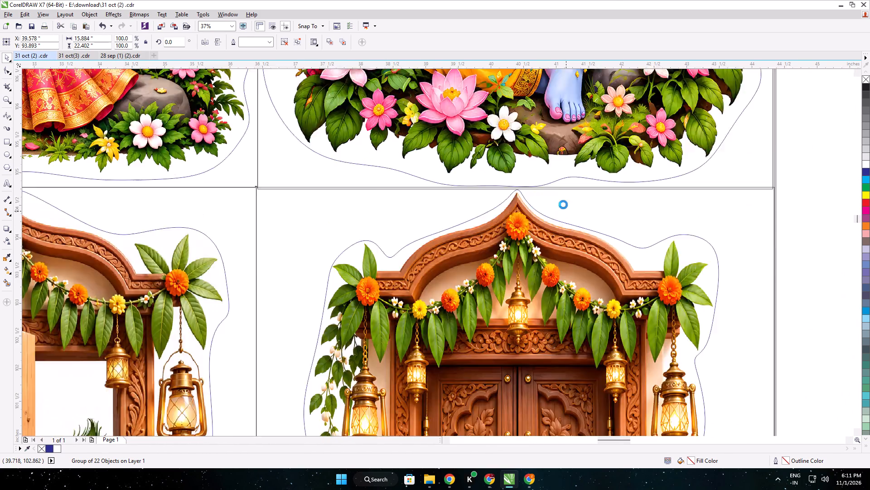
scroll(521, 181, down, 3)
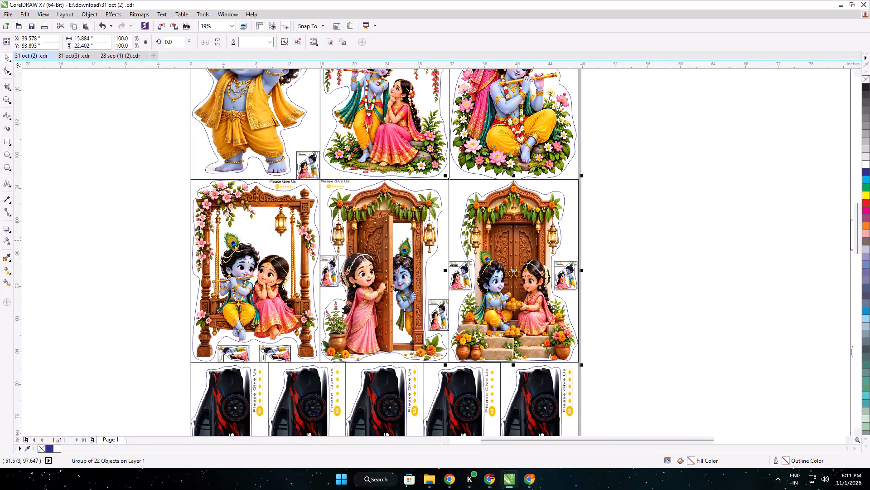
scroll(512, 365, up, 3)
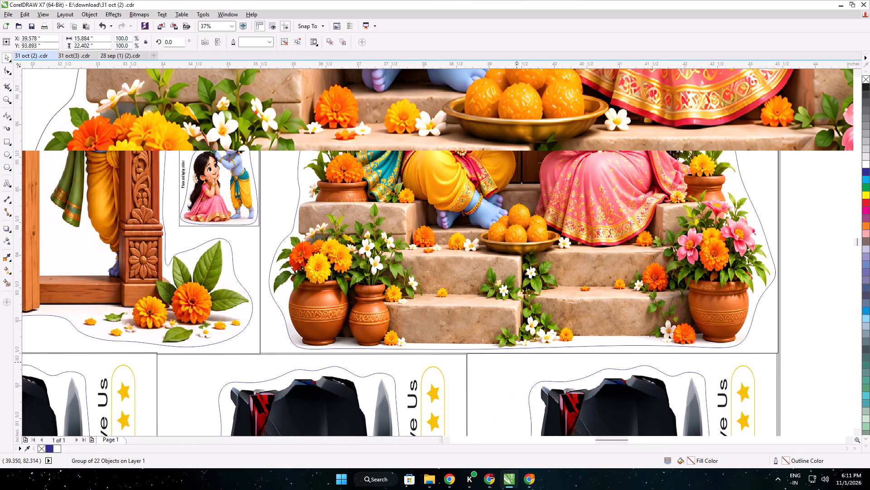
key(Down)
scroll(512, 365, down, 3)
click(722, 299)
scroll(636, 264, down, 2)
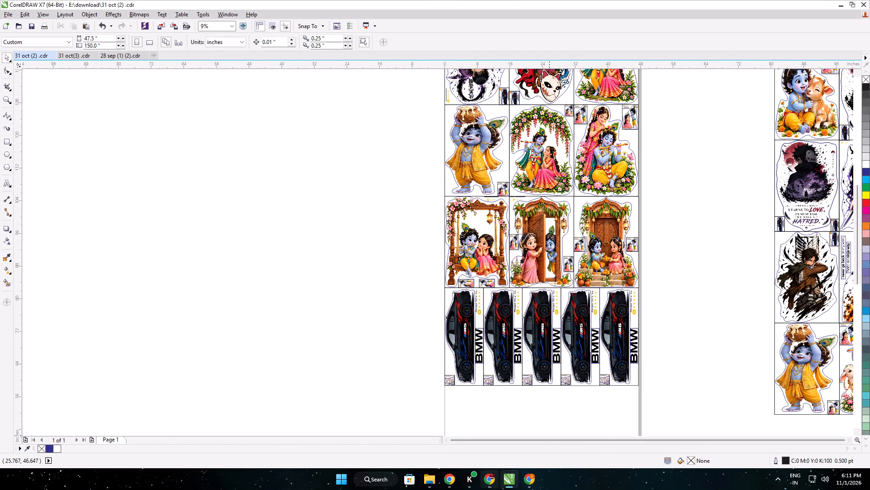
On Meesho, mark the pending VPD Krishna 2, VPD Krishna7 and VPD mada orders as selected.
click(484, 481)
click(215, 224)
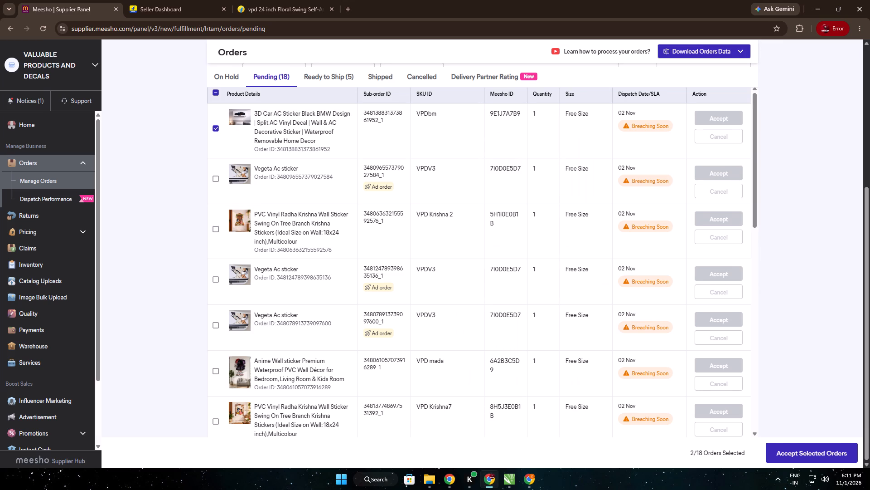
click(215, 229)
scroll(233, 267, down, 2)
click(212, 327)
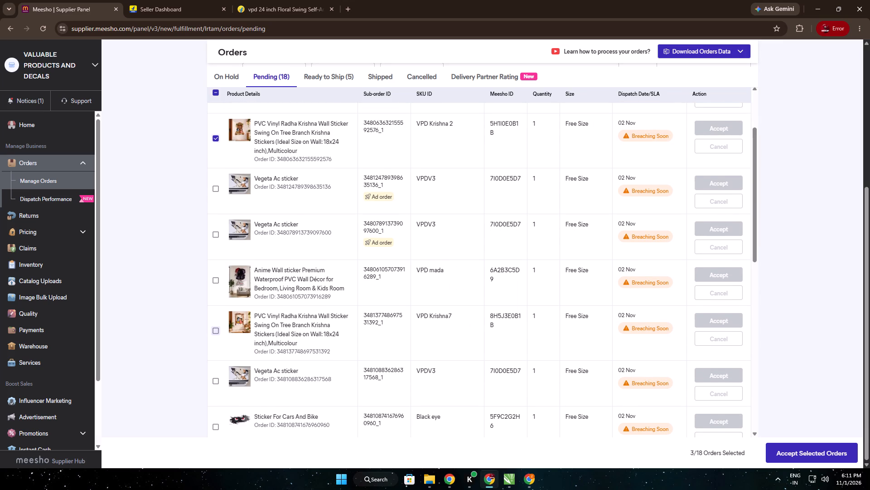
click(213, 281)
In 31 oct (2) .cdr, move the parked Madara "Live, Reality" quote sticker to just below the first BMW stickers.
click(500, 478)
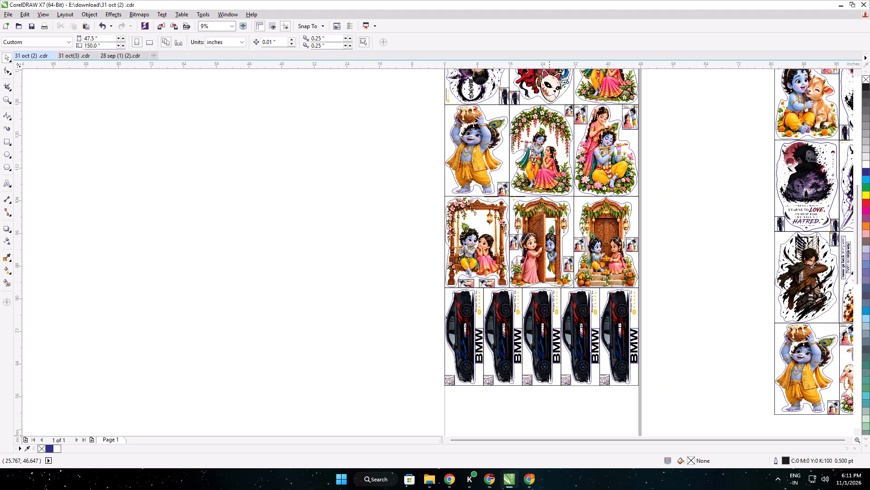
middle_drag(711, 233, 391, 303)
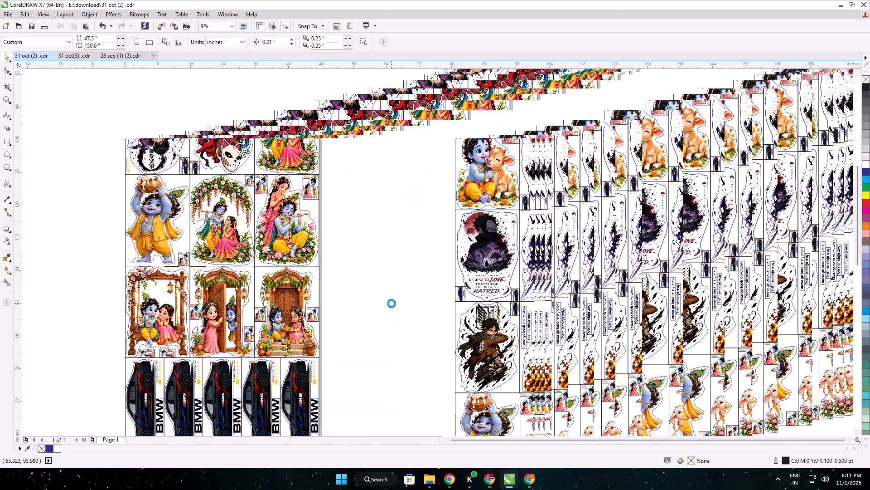
drag(668, 220, 604, 157)
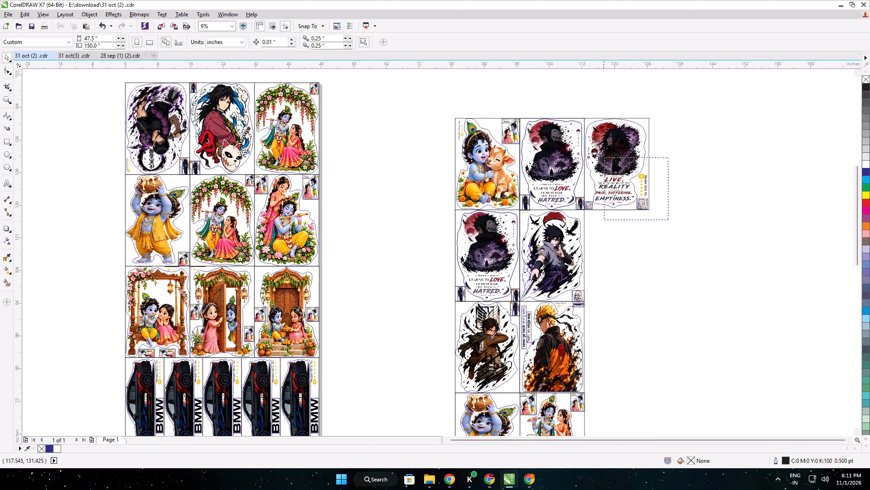
drag(604, 157, 584, 111)
middle_drag(414, 253, 421, 206)
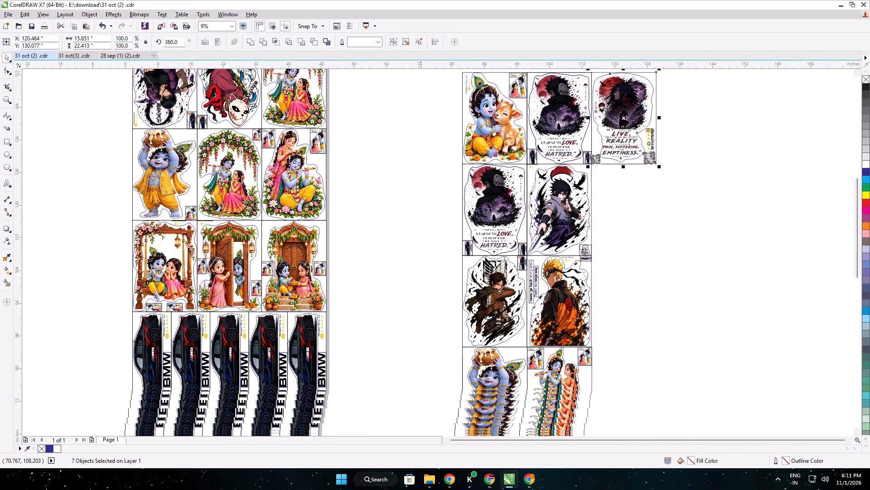
middle_drag(421, 206, 423, 191)
drag(631, 111, 377, 408)
middle_drag(377, 408, 475, 237)
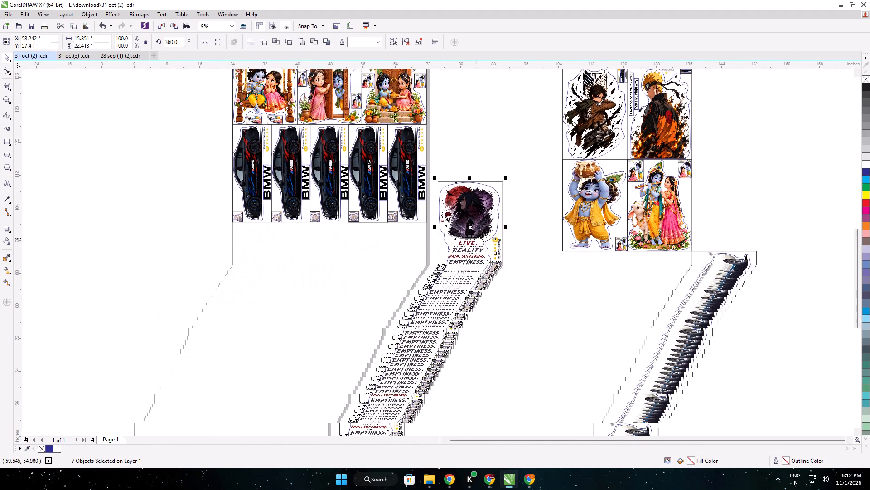
middle_drag(475, 237, 478, 234)
scroll(478, 234, up, 1)
drag(472, 230, 266, 280)
Align the Madara sticker flush with the page's left edge and directly against the bottom of the BMW row.
scroll(234, 250, up, 2)
drag(264, 229, 266, 192)
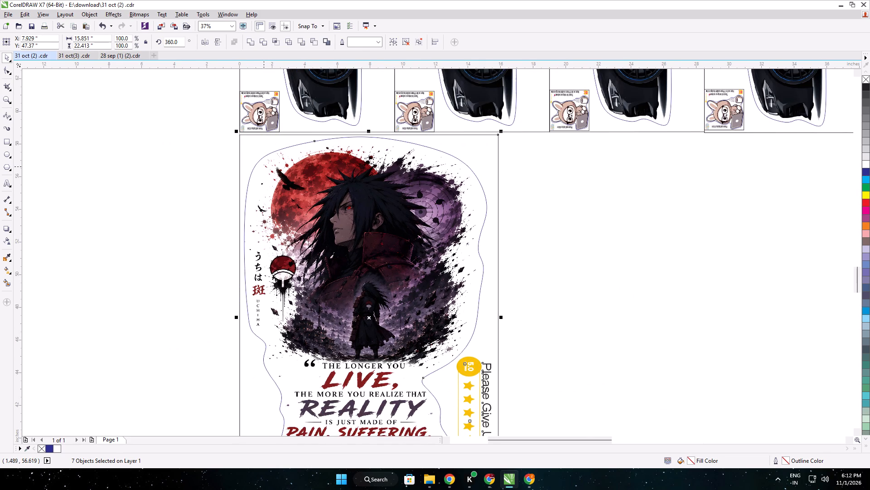
scroll(252, 148, up, 2)
drag(246, 133, 246, 122)
key(Right)
scroll(246, 122, down, 3)
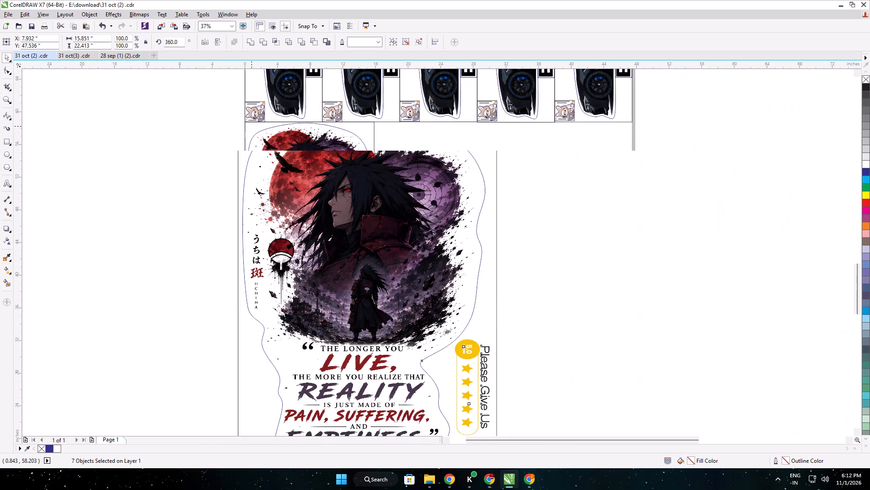
On Meesho, go through the remaining pending orders and select the VPD mikasa 2 anime wall sticker order.
click(484, 485)
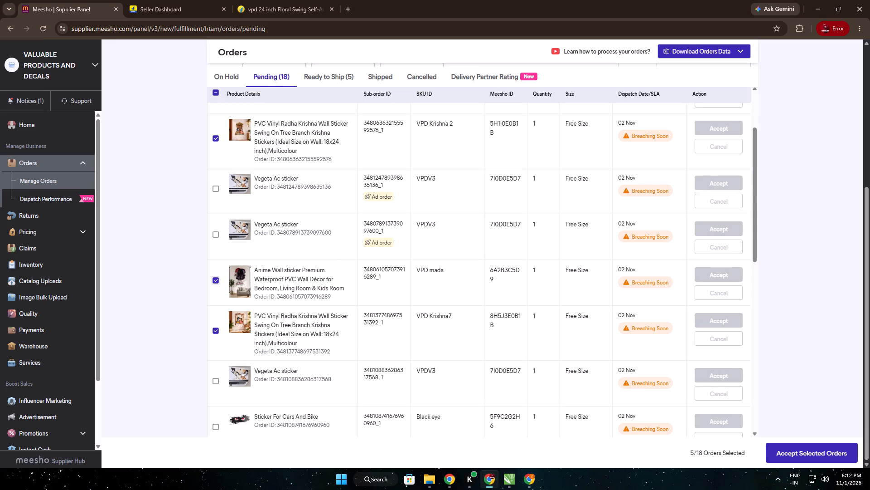
scroll(244, 366, down, 5)
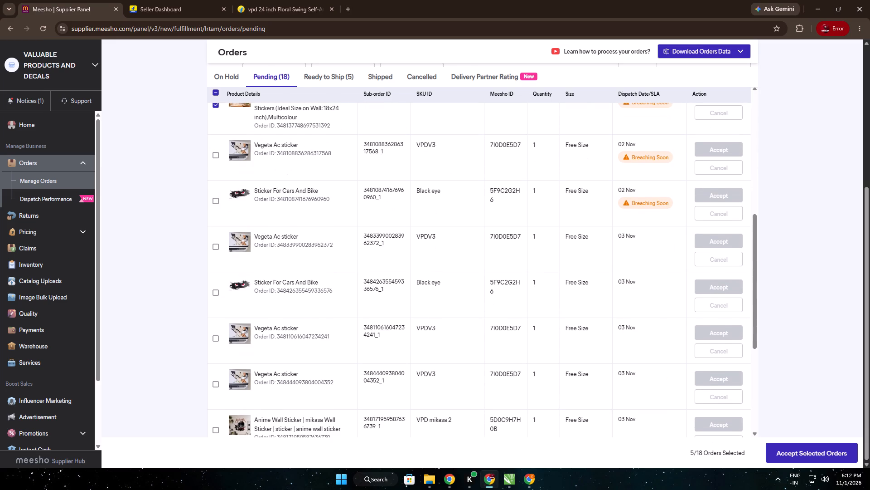
scroll(314, 351, up, 3)
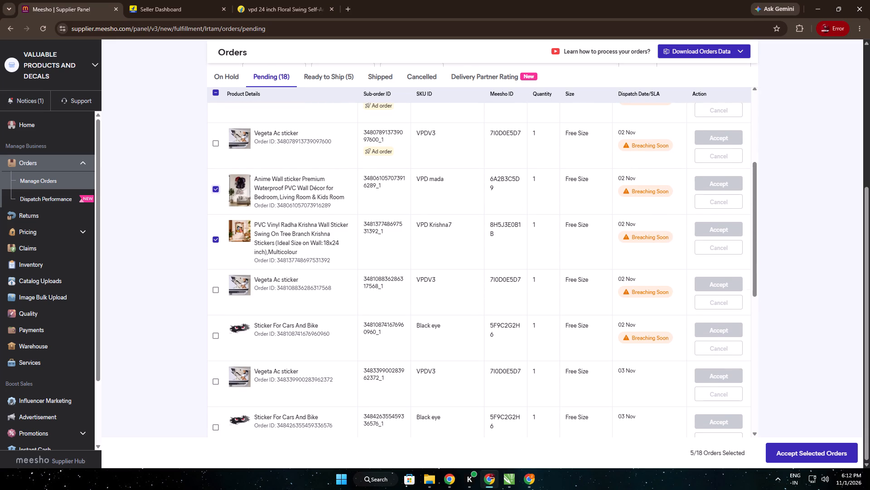
scroll(315, 357, down, 6)
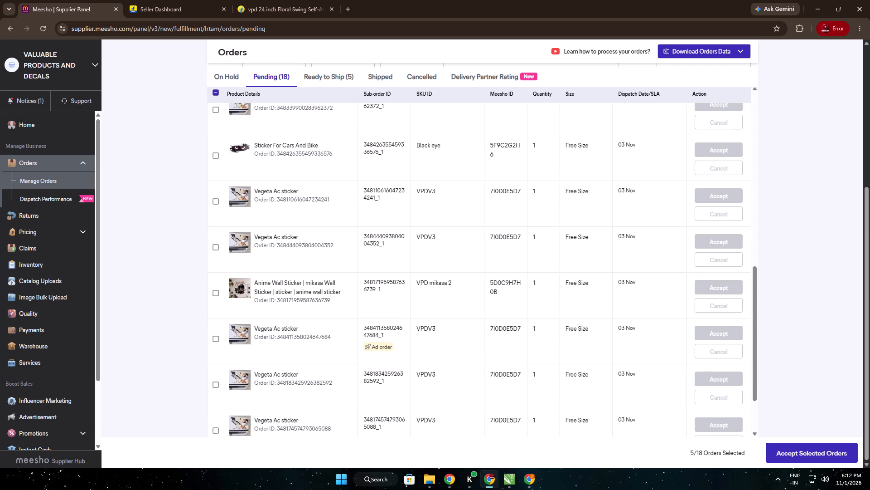
click(211, 294)
In the Downloads folder, look through the earlier print layouts for one containing the Mikasa design and open 14 oct.cdr.
click(428, 472)
click(459, 441)
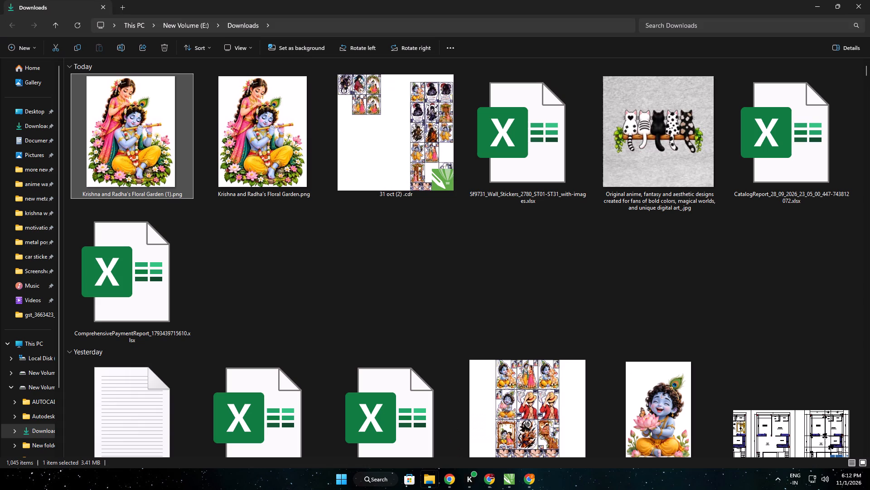
scroll(556, 344, down, 3)
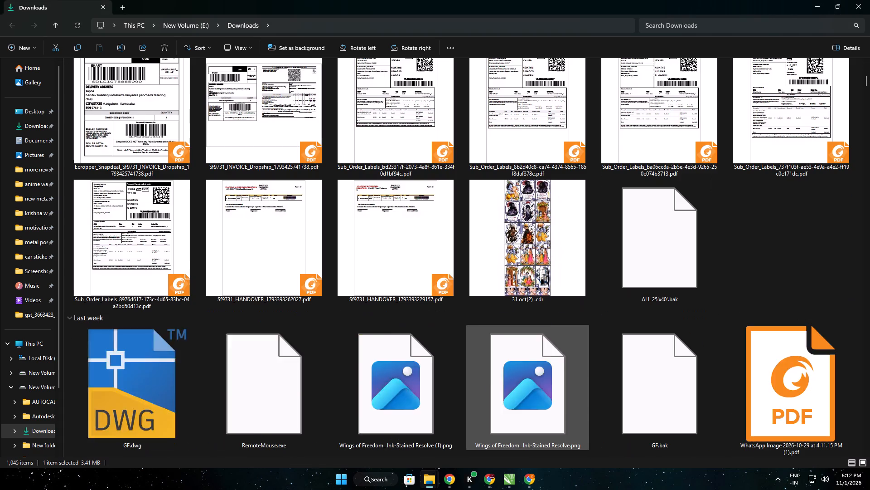
scroll(556, 344, up, 5)
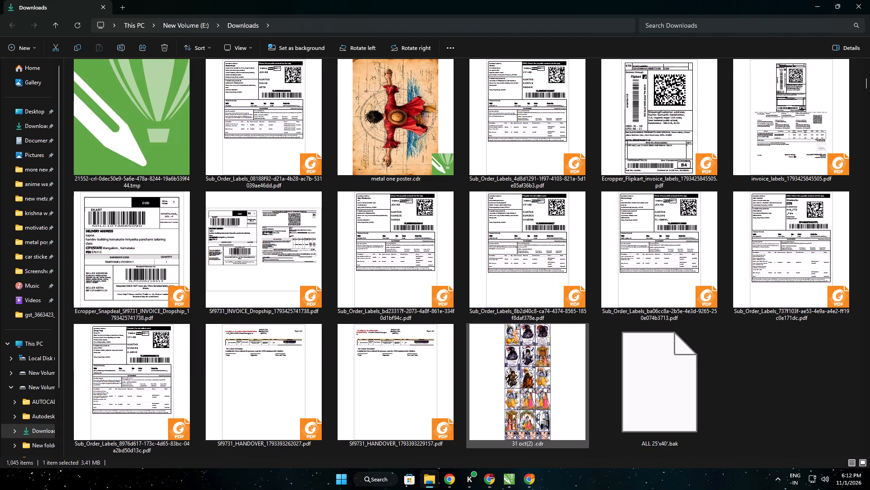
scroll(556, 344, up, 8)
scroll(550, 338, down, 7)
scroll(550, 338, up, 2)
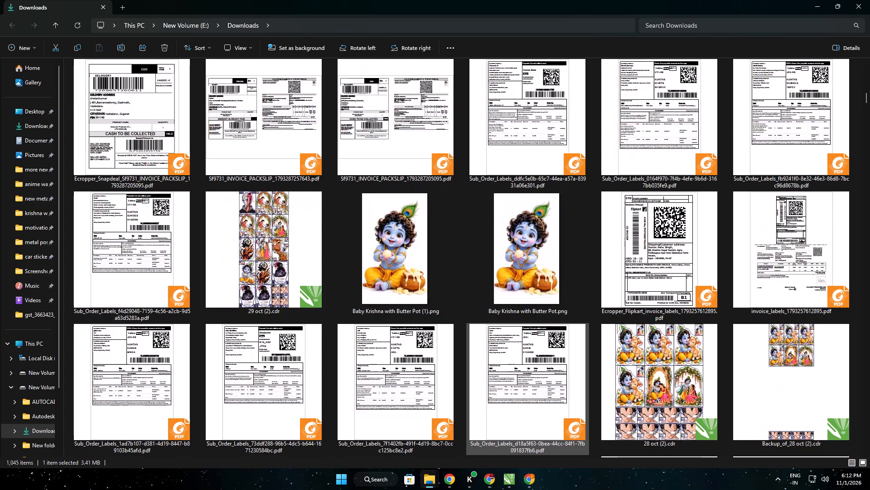
scroll(550, 338, down, 2)
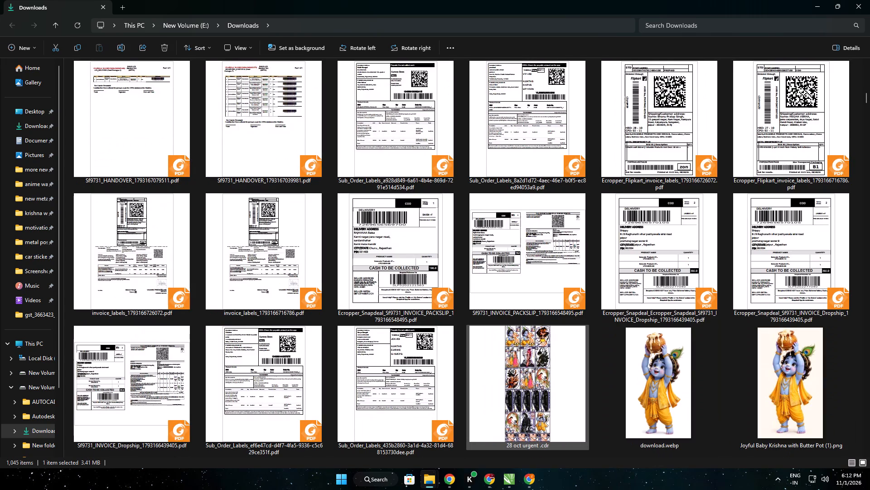
scroll(551, 338, down, 1)
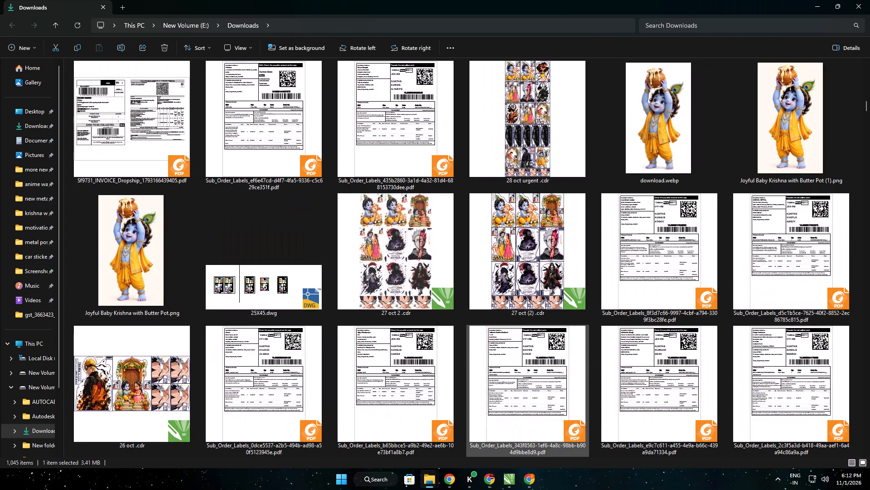
scroll(553, 337, down, 3)
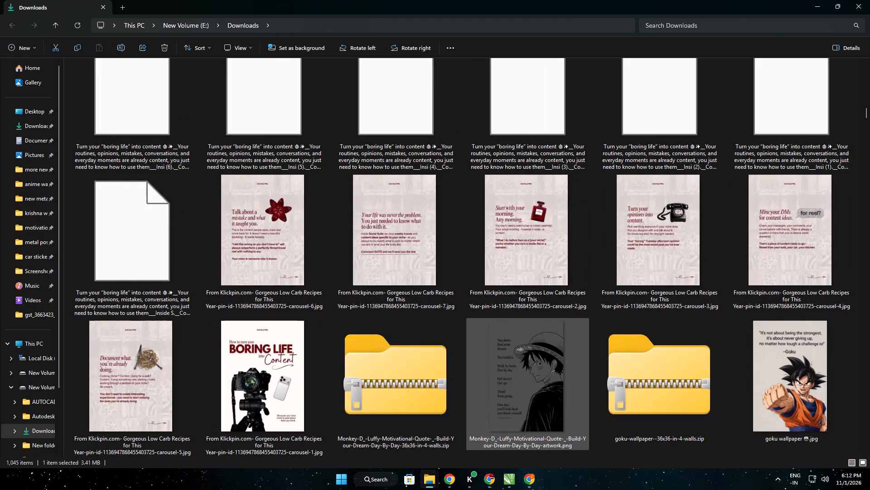
scroll(553, 337, down, 1)
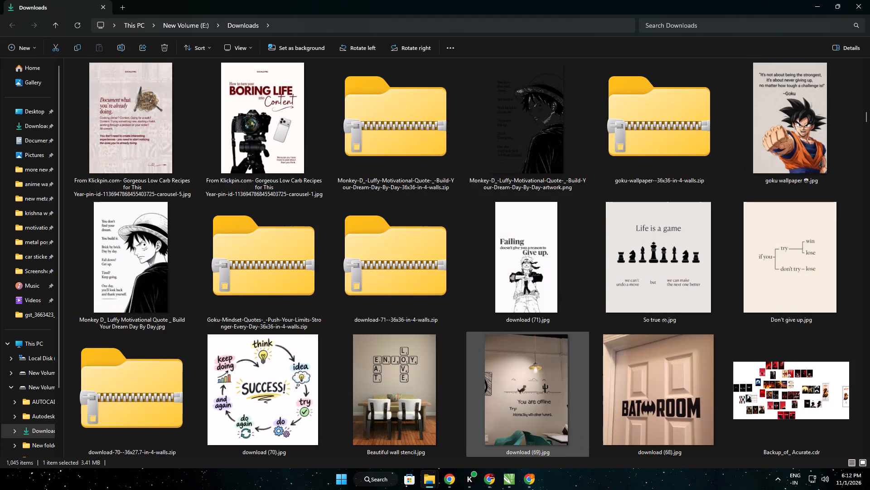
scroll(553, 337, down, 2)
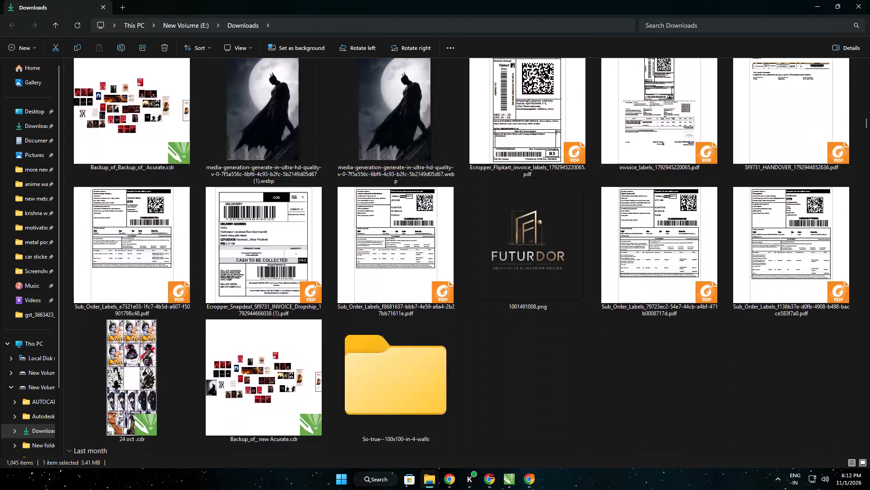
scroll(485, 358, down, 1)
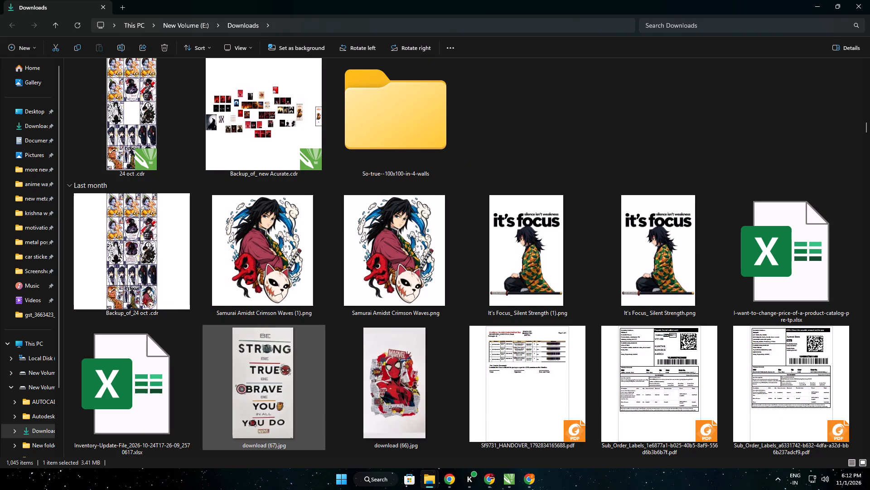
scroll(301, 398, down, 1)
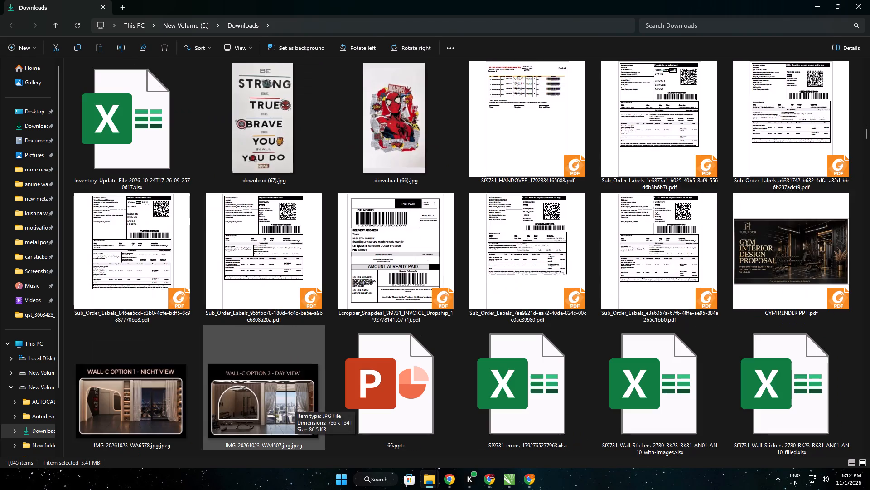
scroll(302, 397, down, 3)
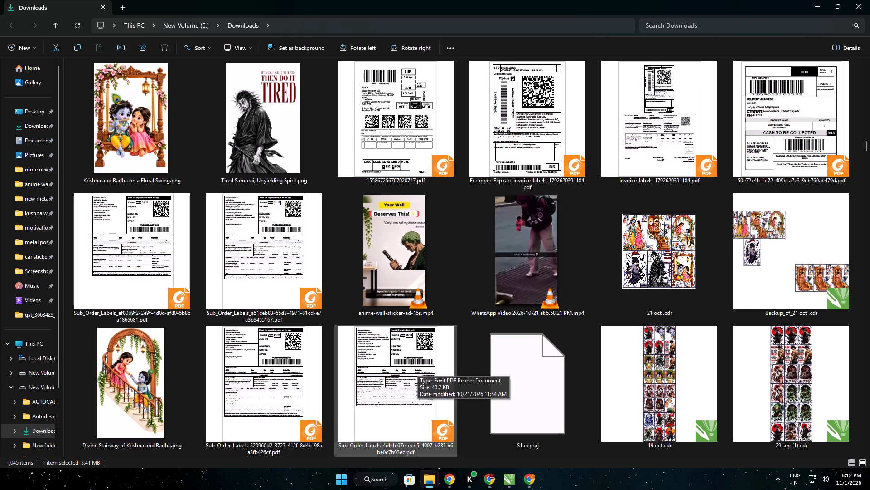
scroll(417, 367, down, 1)
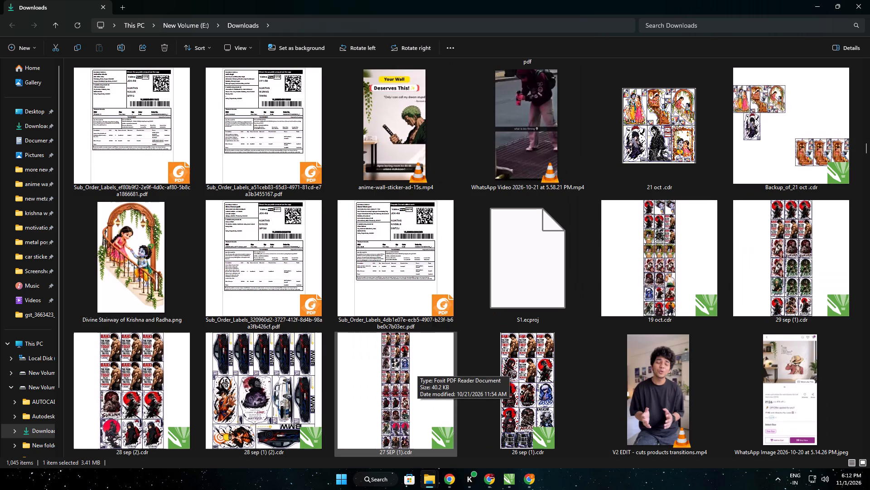
scroll(417, 367, down, 1)
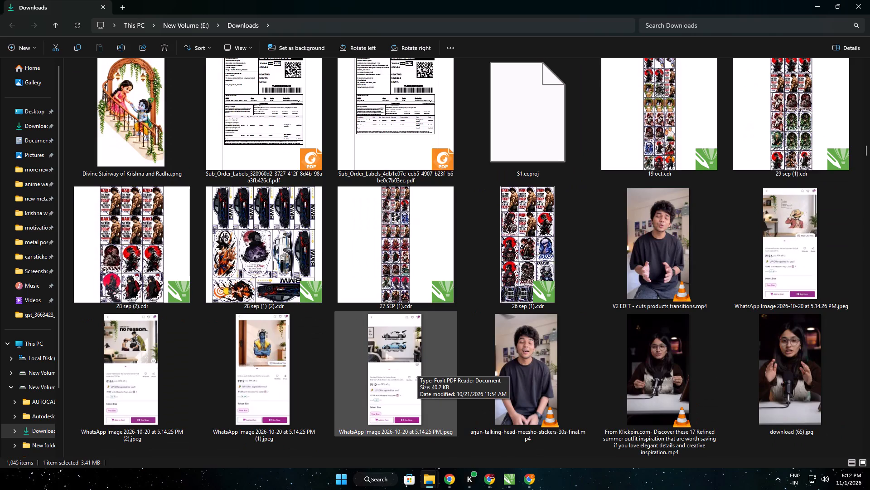
scroll(417, 367, down, 3)
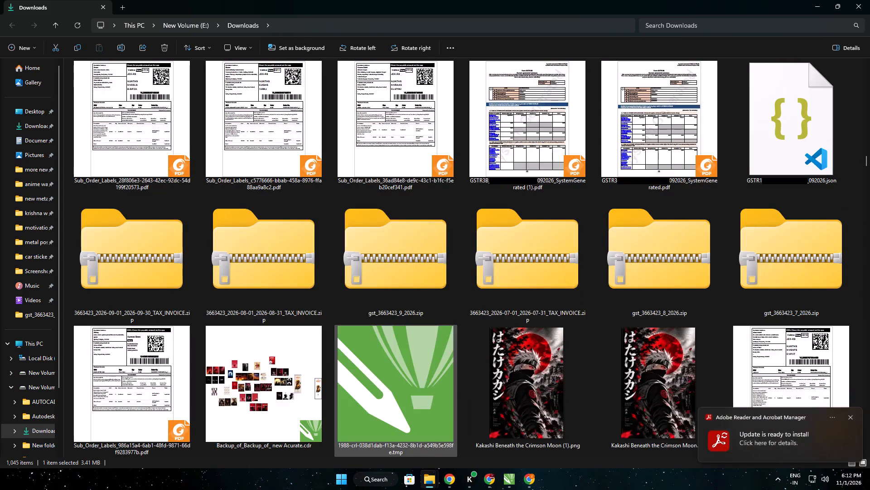
scroll(417, 366, down, 2)
double_click(504, 287)
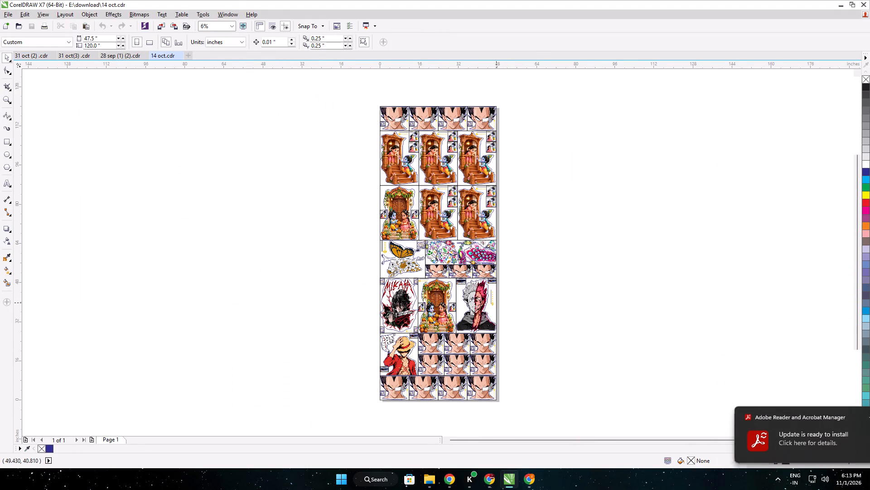
Copy the whole Mikasa sticker block from 14 oct.cdr into 31 oct (2) .cdr, placing it beside the Madara sticker below the BMW row.
scroll(420, 308, up, 2)
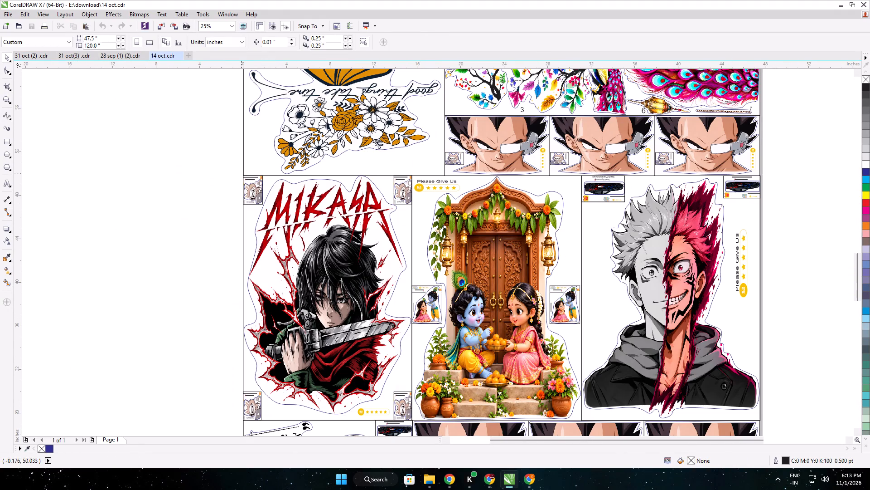
drag(239, 172, 414, 421)
key(ctrl+c)
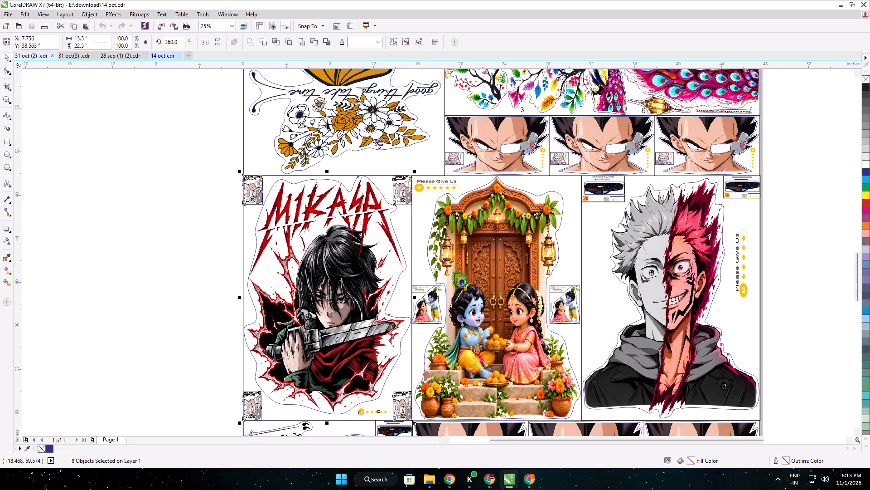
click(36, 56)
click(35, 55)
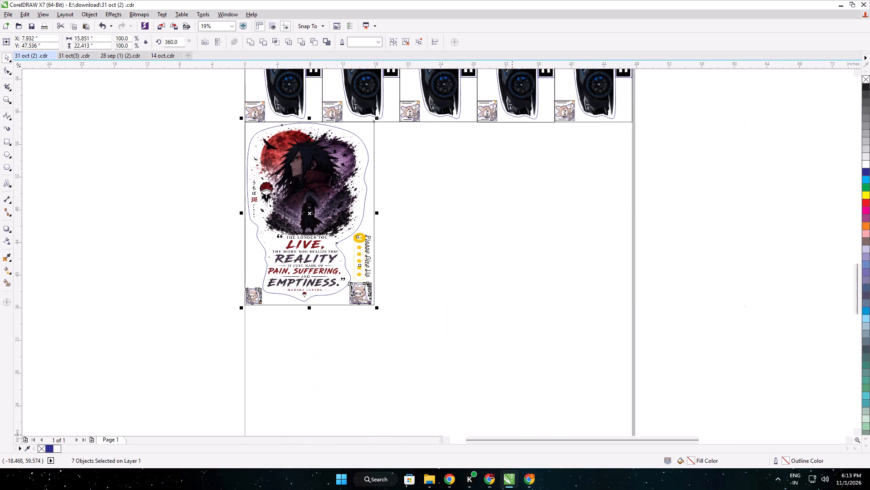
key(ctrl+v)
drag(310, 165, 379, 183)
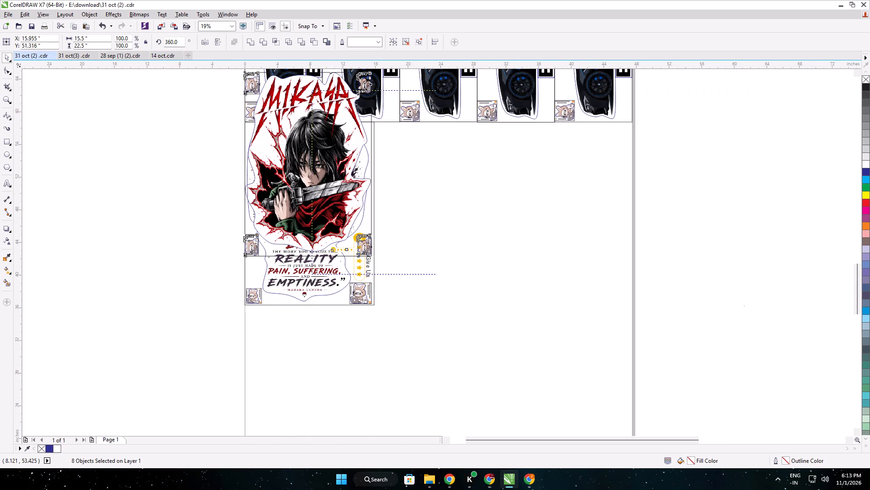
drag(379, 183, 437, 213)
click(437, 213)
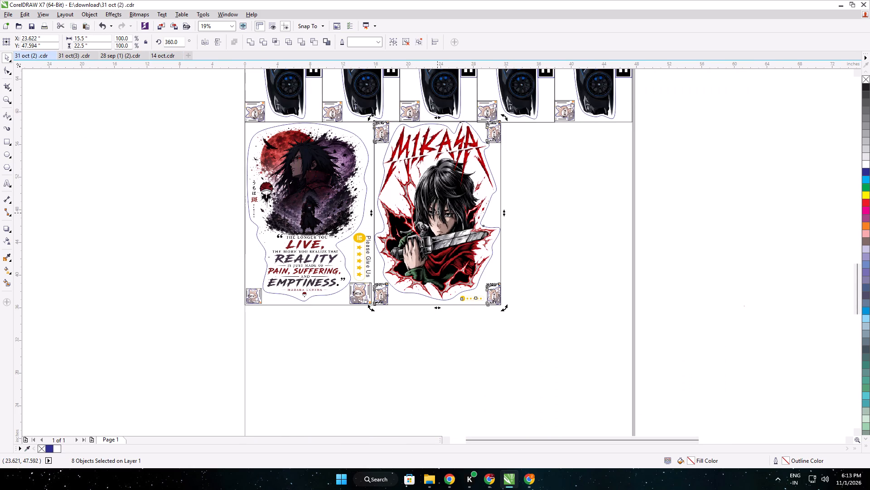
Set the Mikasa sticker block's width to 15.8 inches.
double_click(76, 39)
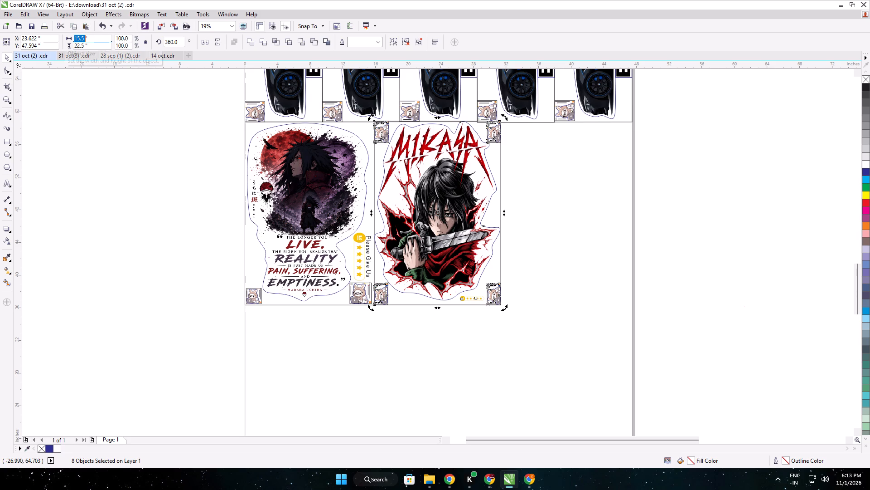
text(15.8)
key(Return)
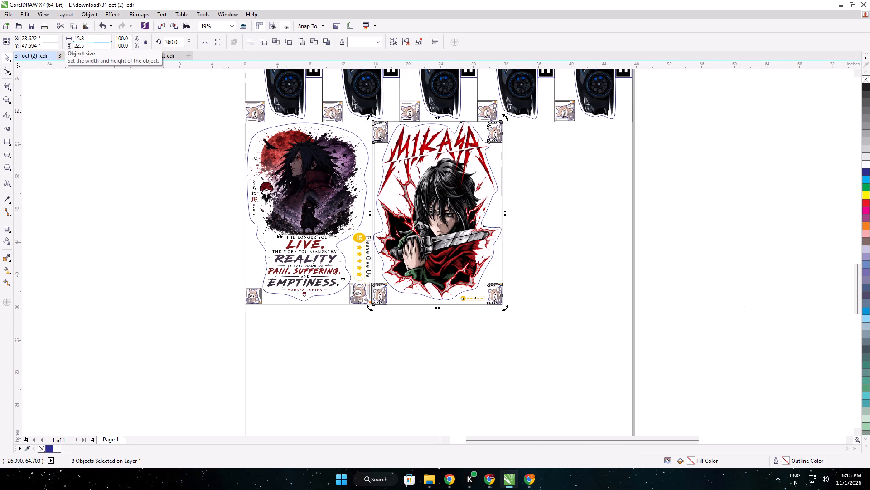
Fine-position the Mikasa sticker directly against the bottom of the BMW row and the side of the Madara sticker.
scroll(366, 112, up, 3)
drag(486, 195, 495, 204)
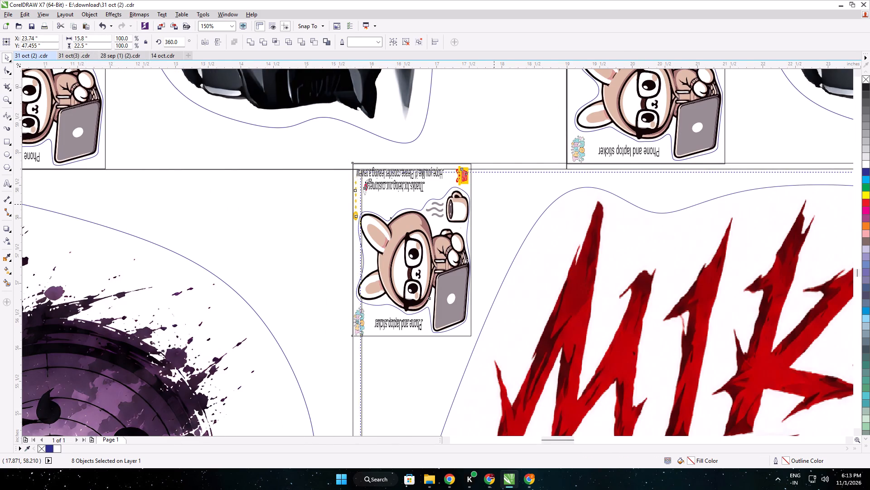
drag(495, 204, 496, 202)
scroll(389, 174, up, 1)
key(Up)
key(Up)
key(Left)
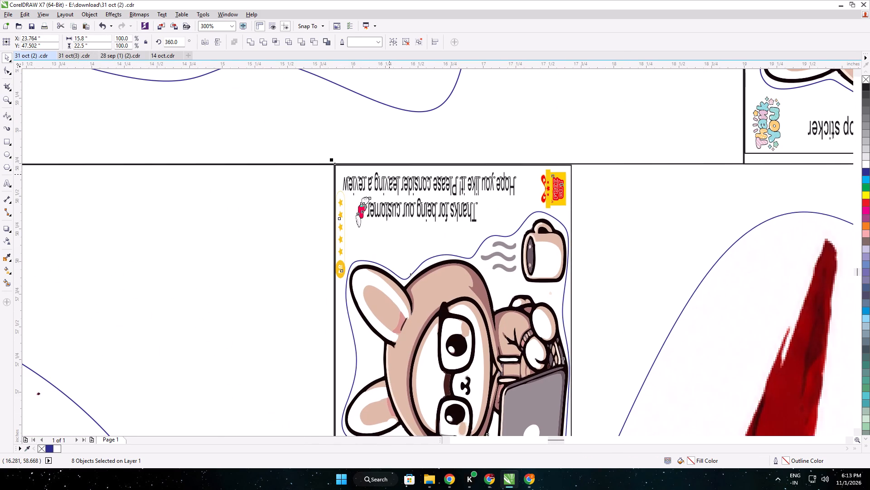
scroll(389, 174, down, 5)
middle_drag(382, 232, 399, 162)
scroll(408, 297, up, 2)
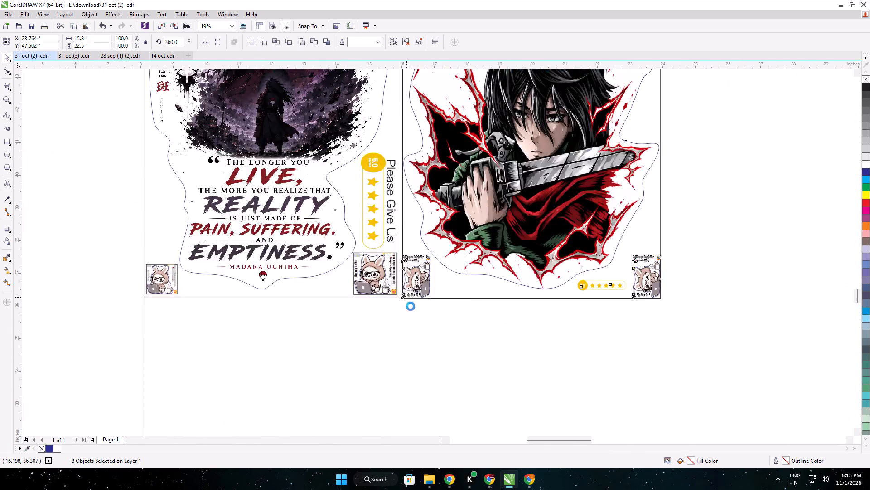
scroll(411, 307, up, 1)
scroll(394, 301, down, 2)
middle_drag(404, 202, 474, 265)
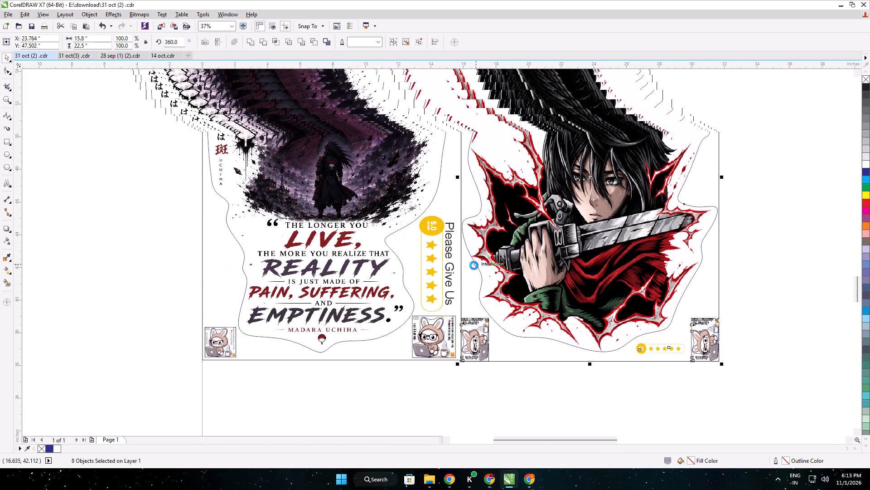
middle_drag(164, 149, 183, 219)
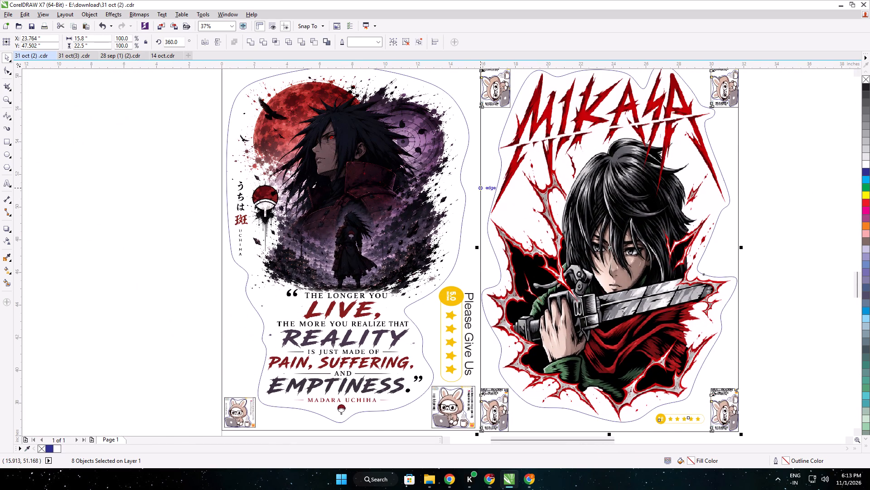
middle_drag(775, 207, 654, 213)
Check the Snapdeal orders waiting for print and go back through the pending Meesho orders for designs still unmarked.
click(489, 476)
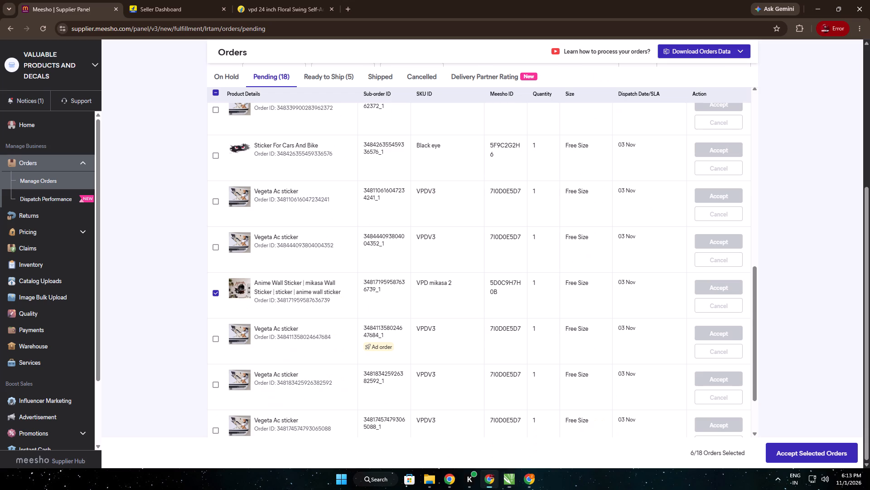
click(534, 482)
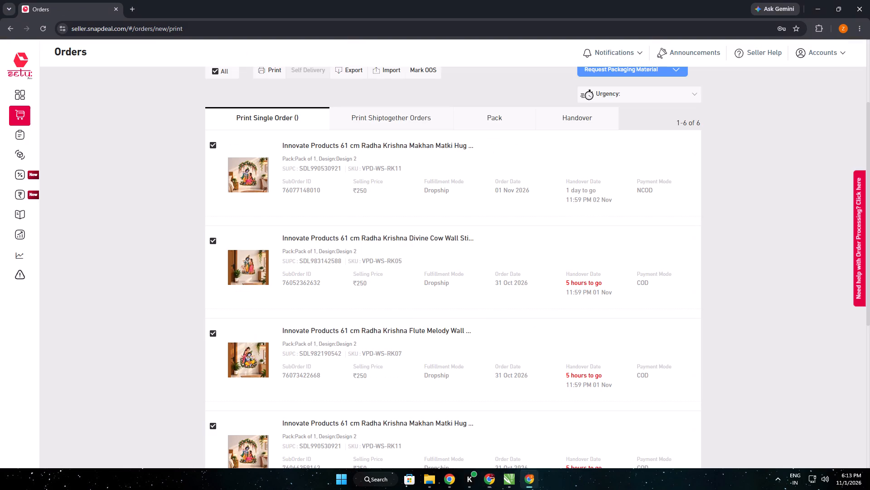
click(513, 481)
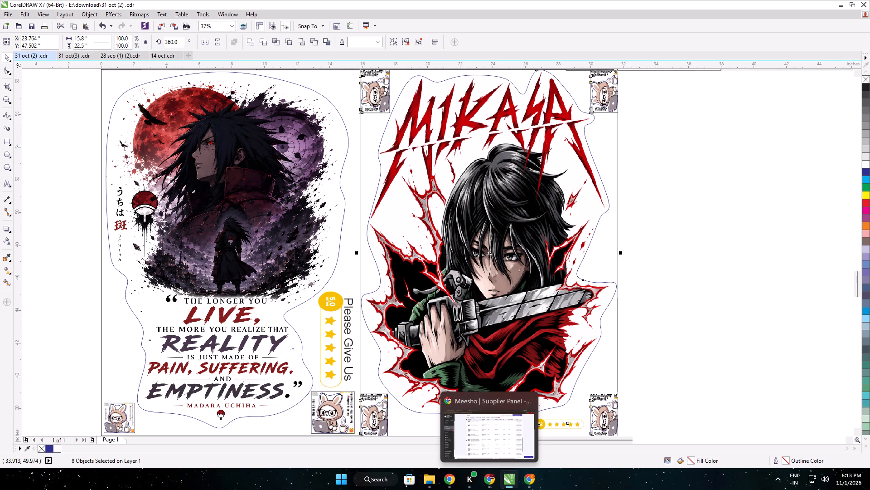
click(487, 480)
scroll(355, 348, down, 5)
scroll(358, 347, up, 3)
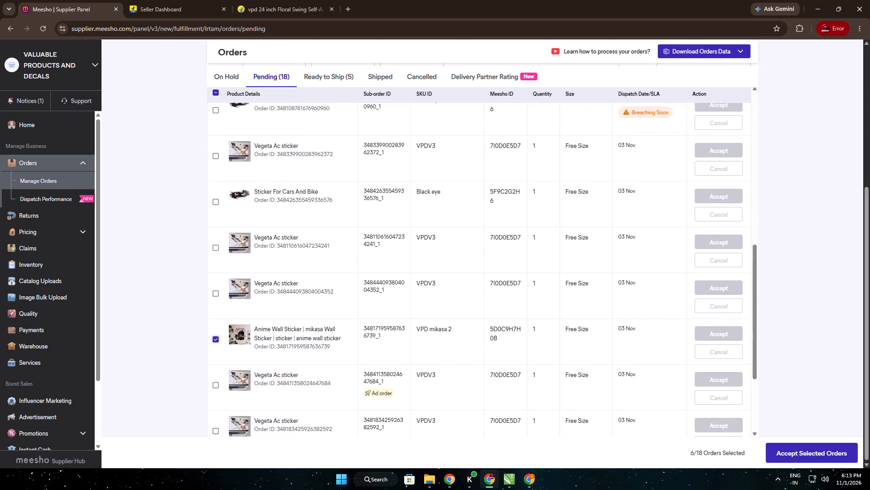
scroll(361, 348, up, 11)
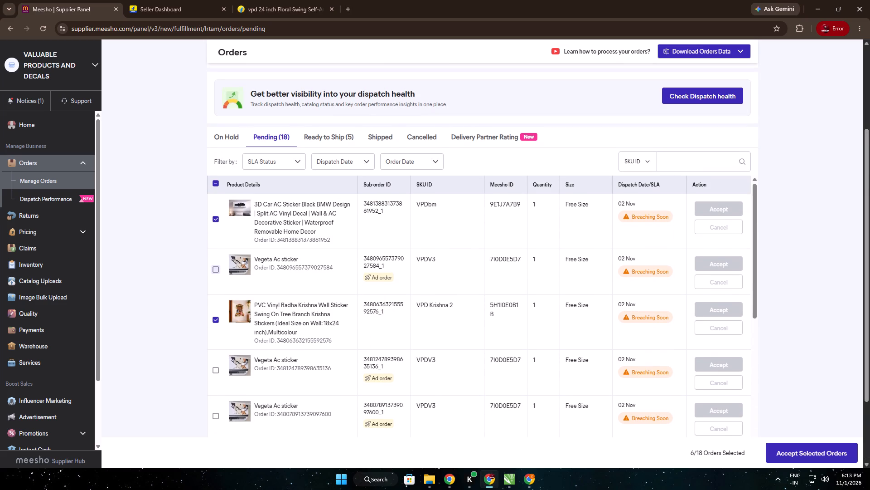
Mark the four remaining Vegeta AC sticker orders and the Black eye sticker order that dispatch on 02 Nov.
click(216, 268)
scroll(162, 271, down, 3)
click(215, 276)
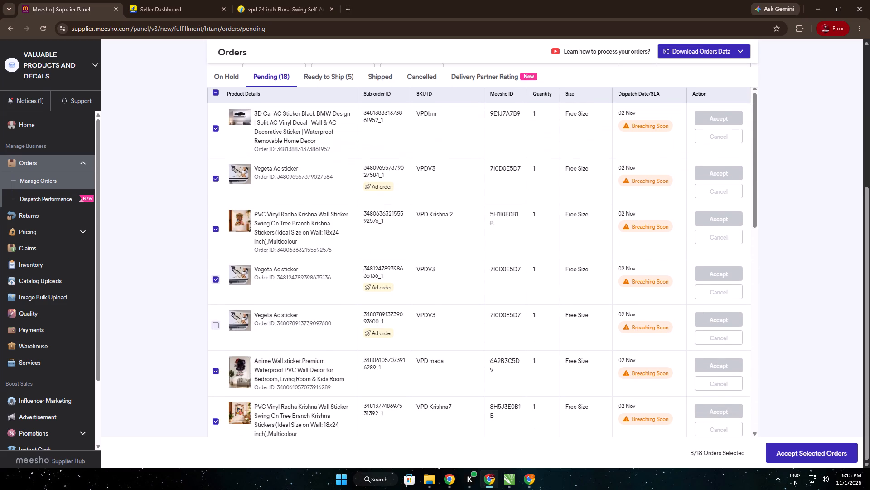
click(217, 328)
scroll(220, 314, down, 4)
click(216, 291)
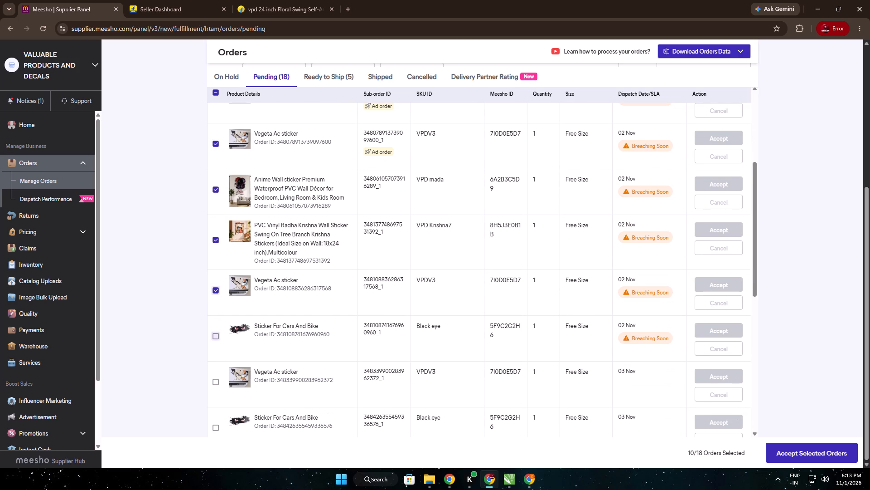
click(213, 335)
Mark the three Vegeta AC sticker orders dated 03 Nov that are listed above the Mikasa order.
scroll(215, 335, down, 4)
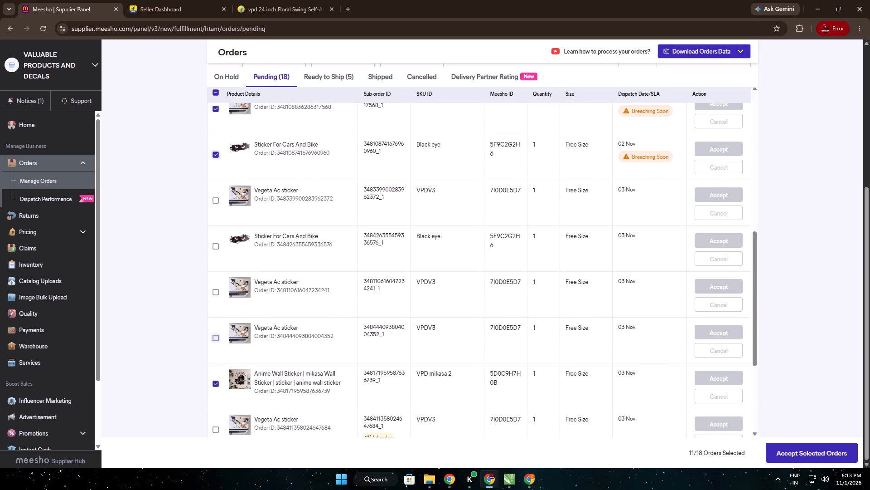
click(219, 201)
click(214, 292)
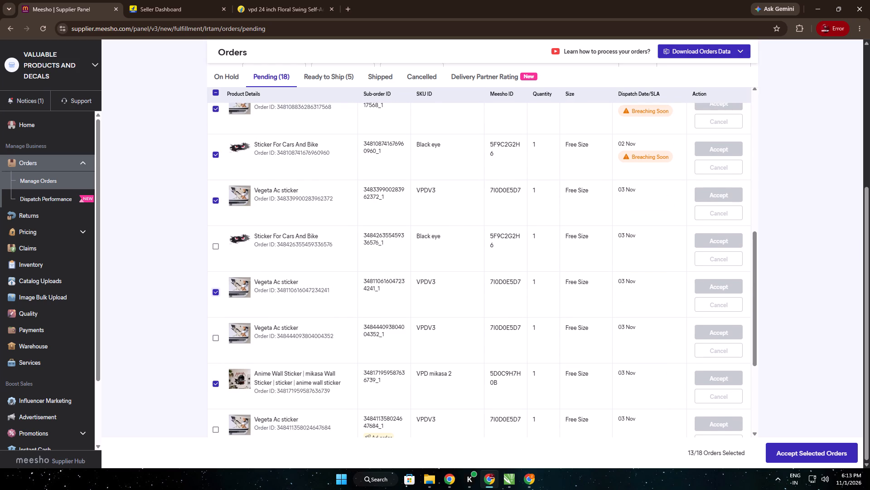
click(212, 338)
Recheck the pending list from the top and mark the three Vegeta AC sticker orders between the Mikasa and last BMW orders.
scroll(295, 289, up, 2)
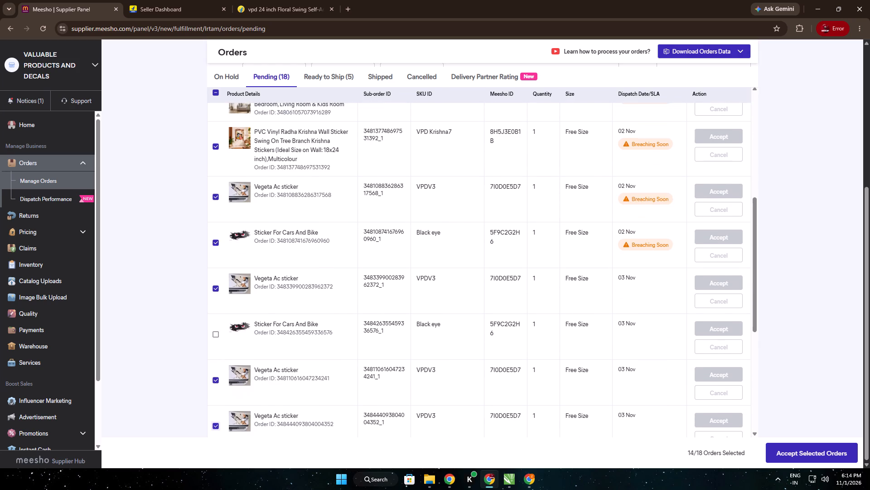
scroll(300, 263, up, 7)
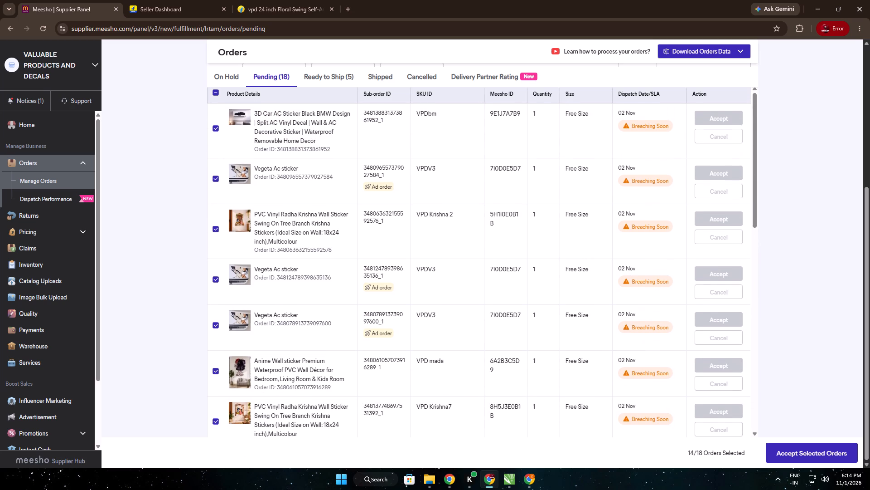
scroll(320, 198, up, 1)
scroll(323, 225, down, 13)
scroll(329, 253, up, 7)
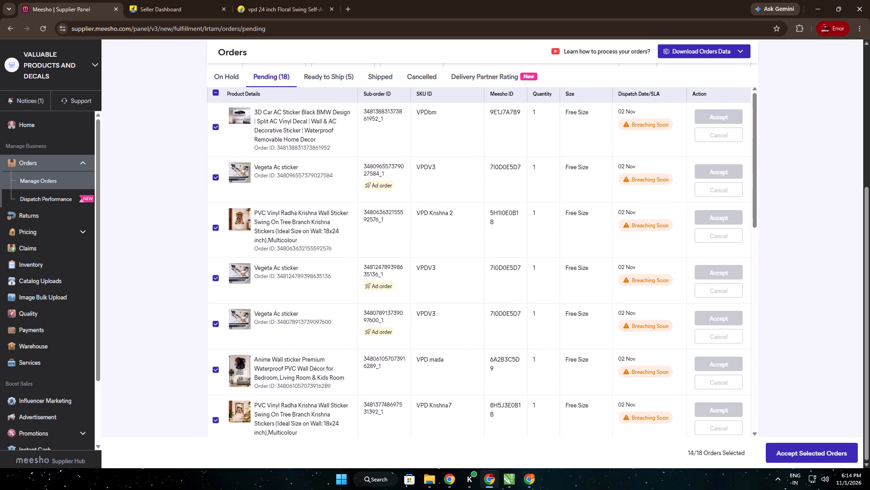
scroll(263, 291, down, 4)
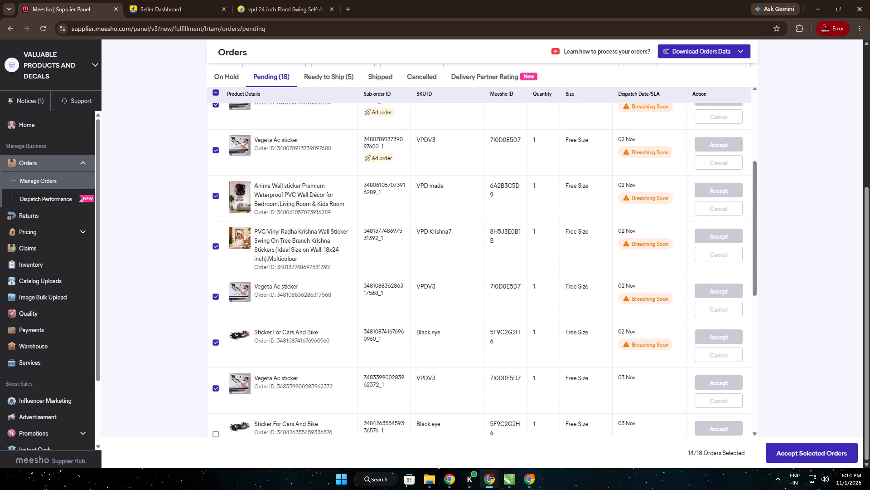
scroll(266, 284, down, 6)
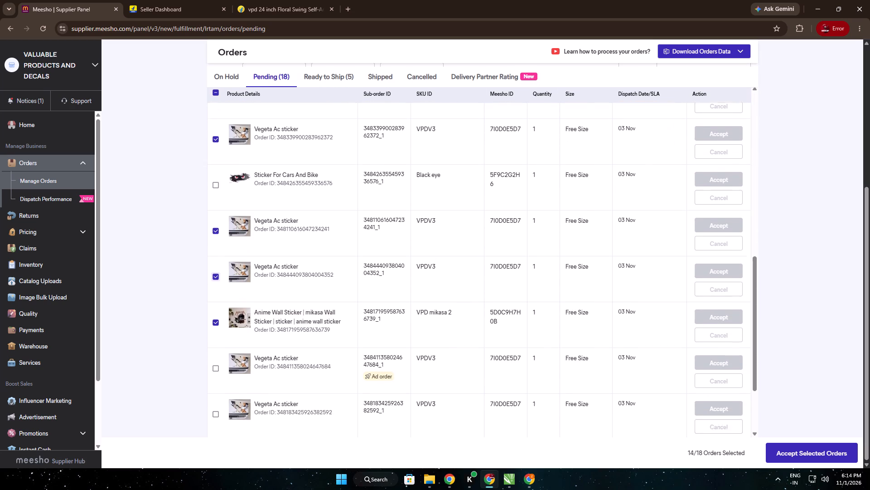
scroll(268, 288, down, 2)
click(217, 268)
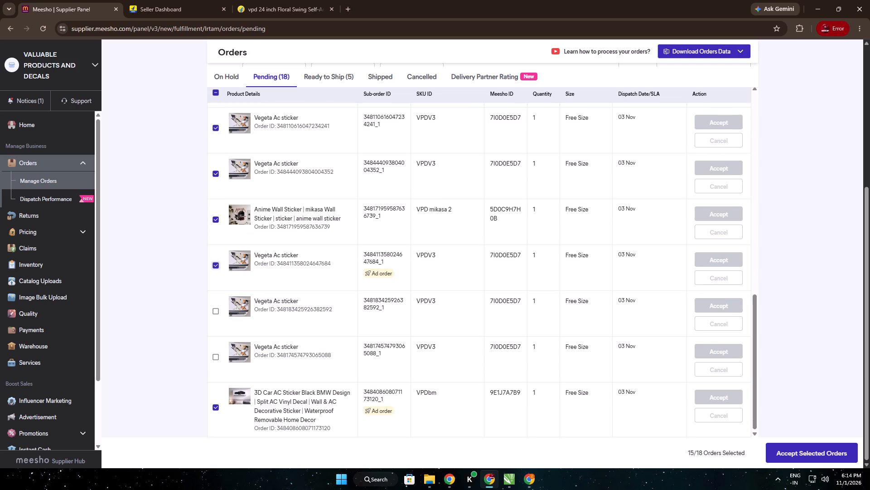
click(216, 313)
click(220, 358)
Recheck the marked Meesho orders and submit them for acceptance together, leaving the 03 Nov Black eye order out.
scroll(556, 379, up, 7)
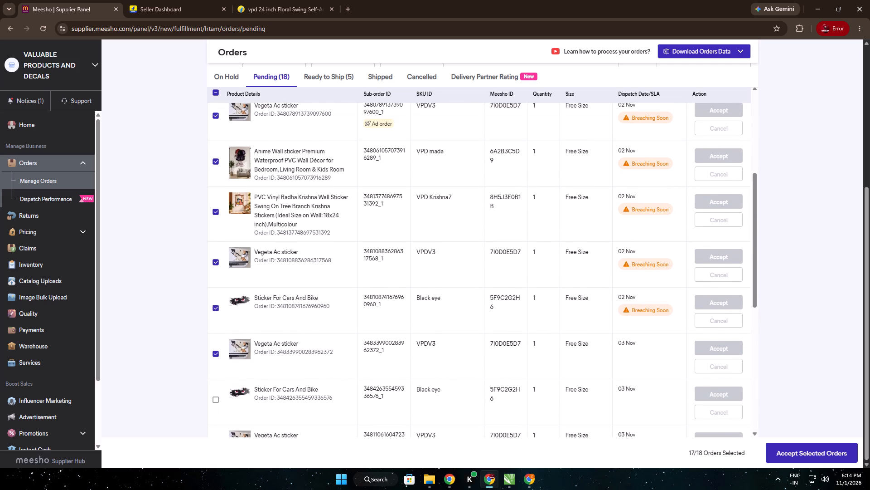
scroll(366, 315, down, 11)
click(786, 455)
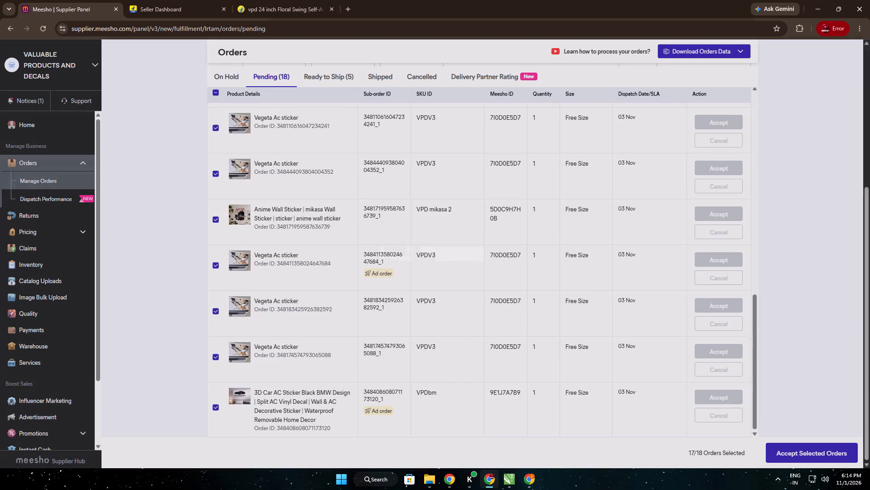
click(380, 280)
Switch to the Snapdeal seller panel and check which Radha Krishna designs are waiting for print.
click(532, 483)
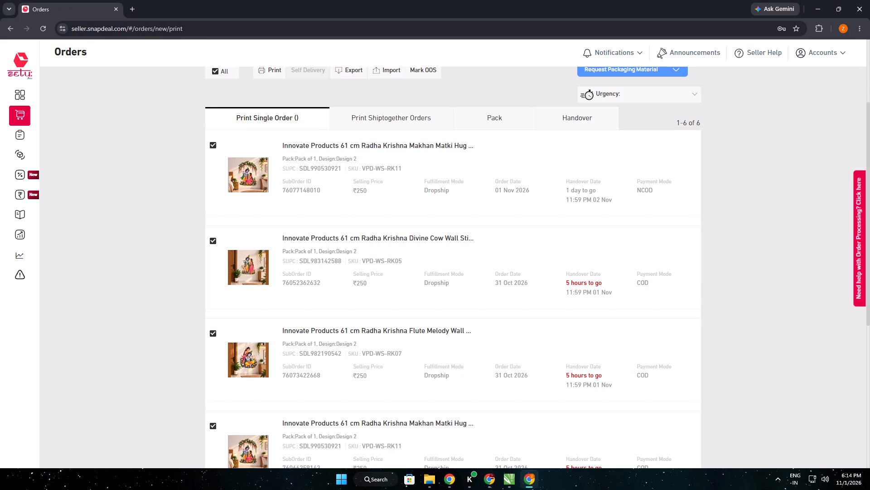
scroll(355, 382, down, 7)
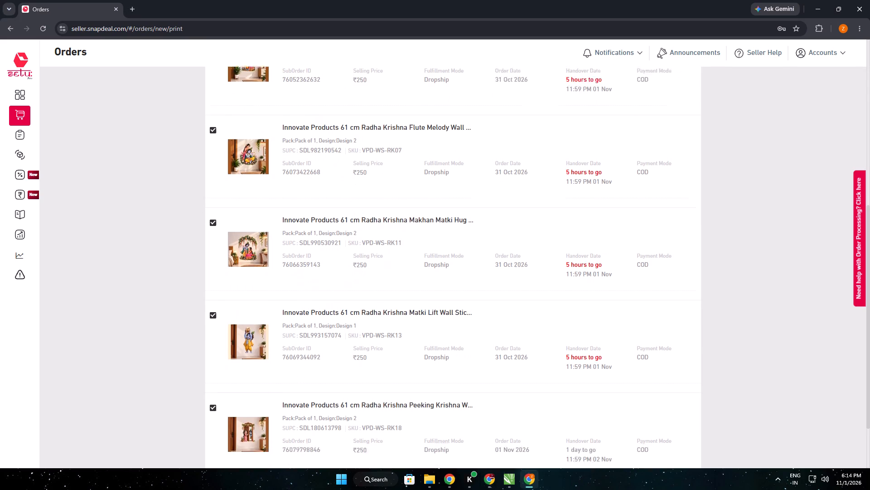
scroll(352, 386, up, 5)
scroll(381, 246, up, 3)
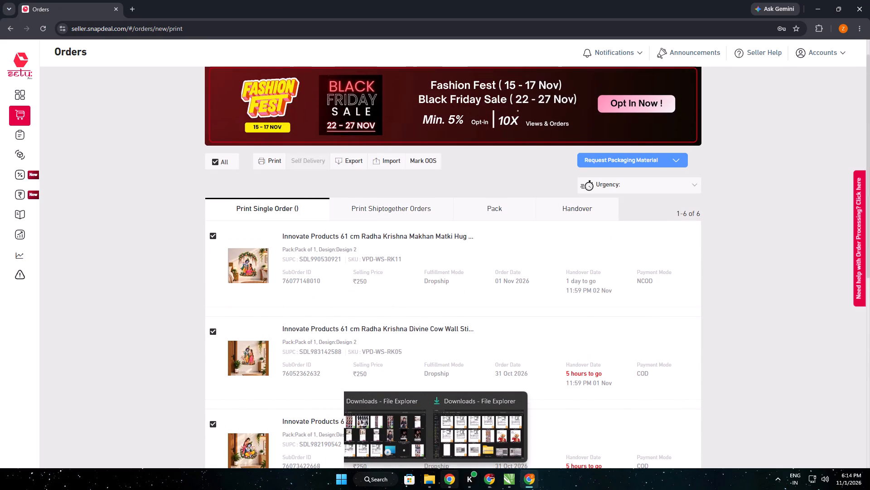
In 31 oct (2) .cdr, move the Radha Krishna sticker with the cow out of the off-page collection to the space beside the page.
click(504, 477)
scroll(478, 354, down, 2)
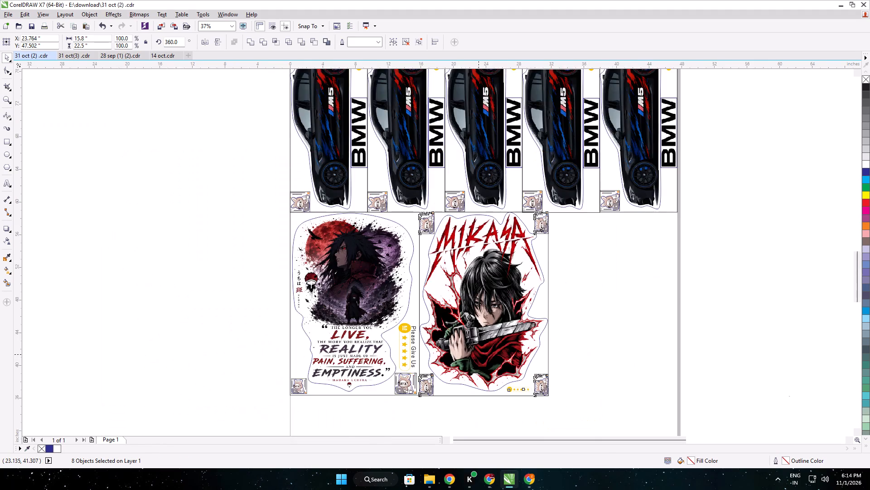
middle_drag(556, 319, 378, 291)
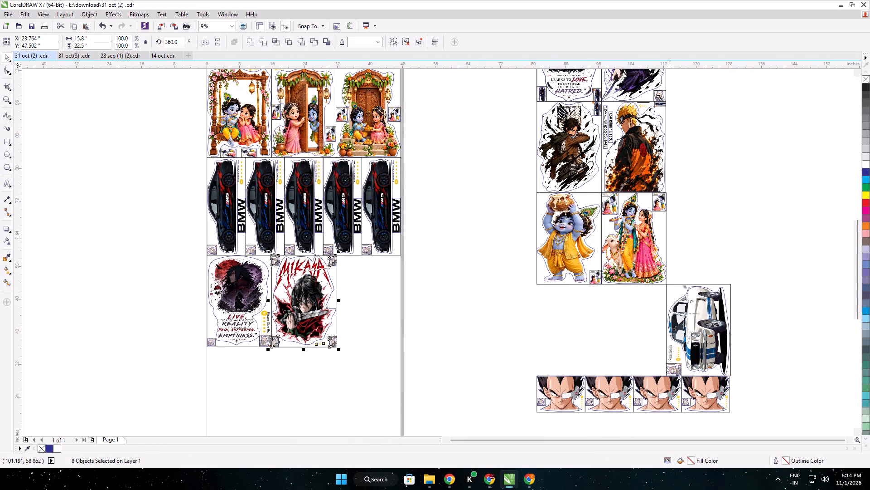
click(671, 231)
drag(676, 194, 681, 217)
drag(675, 194, 677, 218)
drag(673, 188, 608, 248)
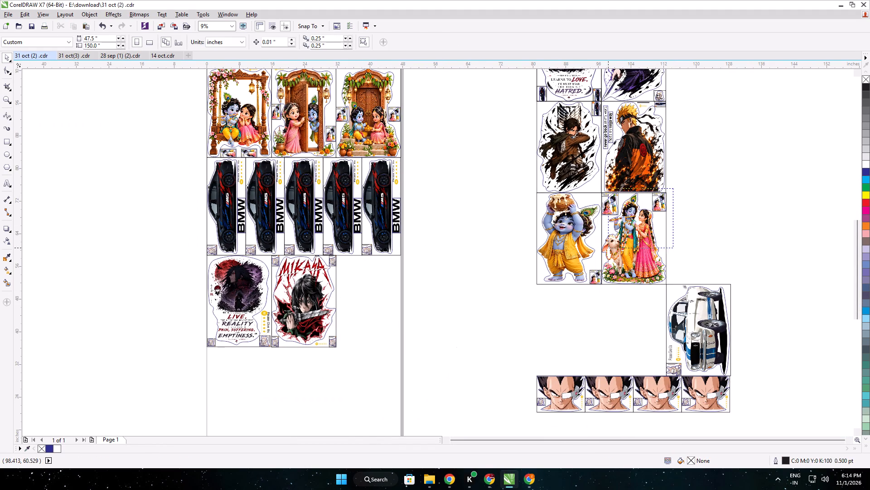
drag(608, 248, 599, 291)
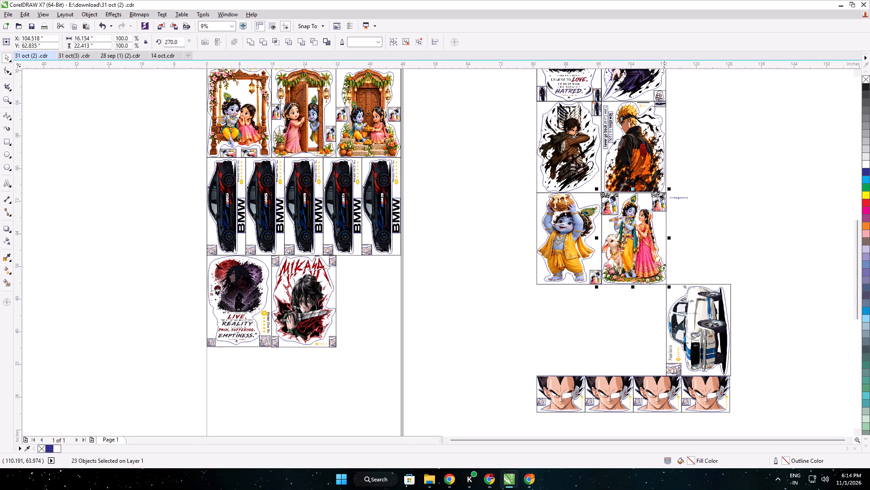
scroll(617, 202, up, 2)
scroll(603, 211, down, 1)
drag(638, 233, 329, 285)
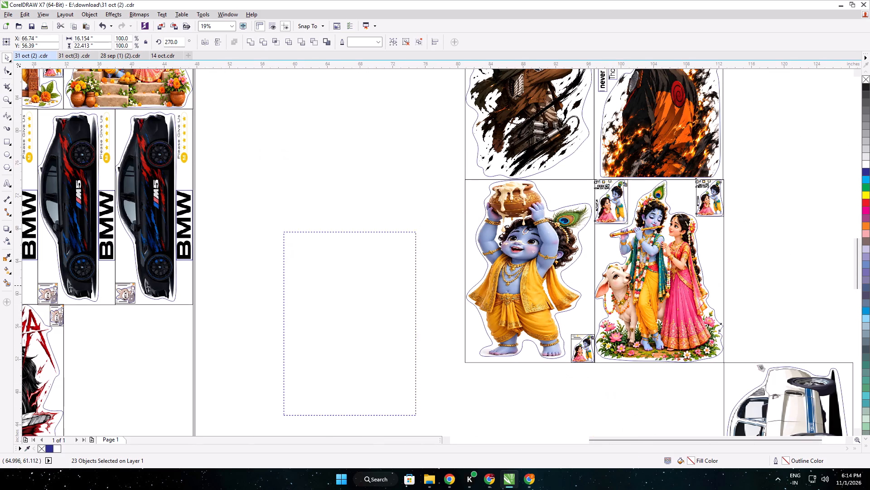
drag(329, 285, 329, 286)
middle_drag(324, 289, 582, 230)
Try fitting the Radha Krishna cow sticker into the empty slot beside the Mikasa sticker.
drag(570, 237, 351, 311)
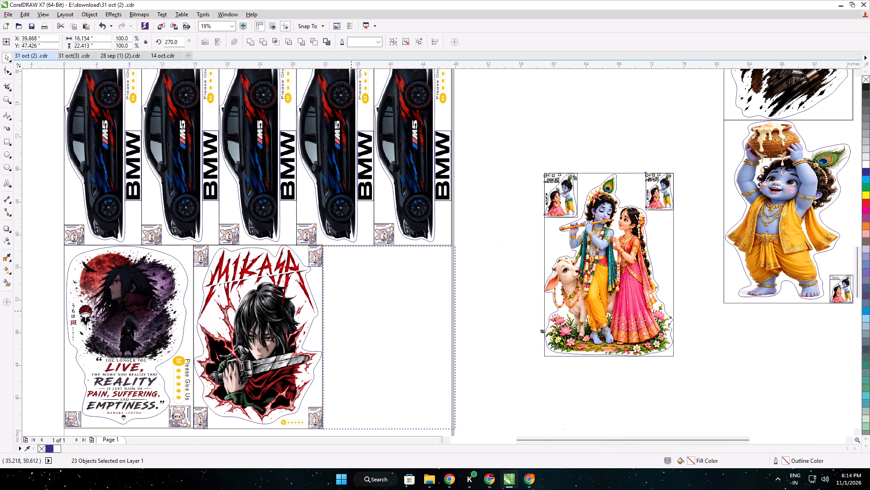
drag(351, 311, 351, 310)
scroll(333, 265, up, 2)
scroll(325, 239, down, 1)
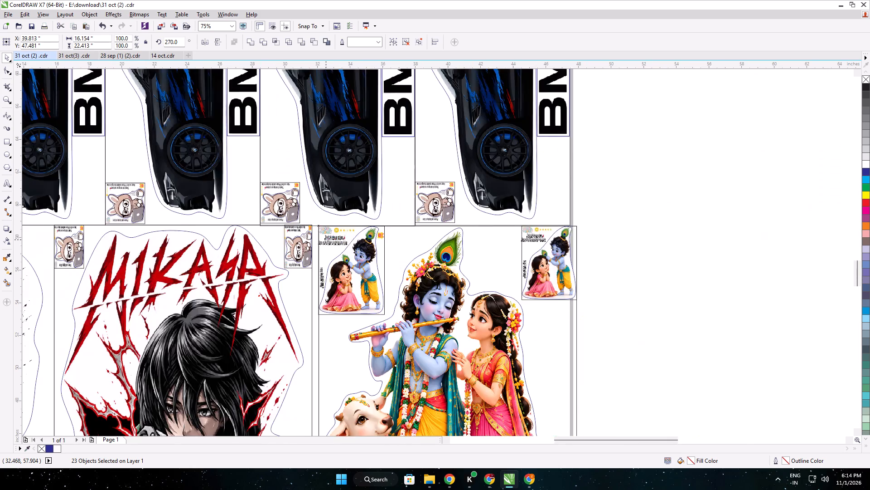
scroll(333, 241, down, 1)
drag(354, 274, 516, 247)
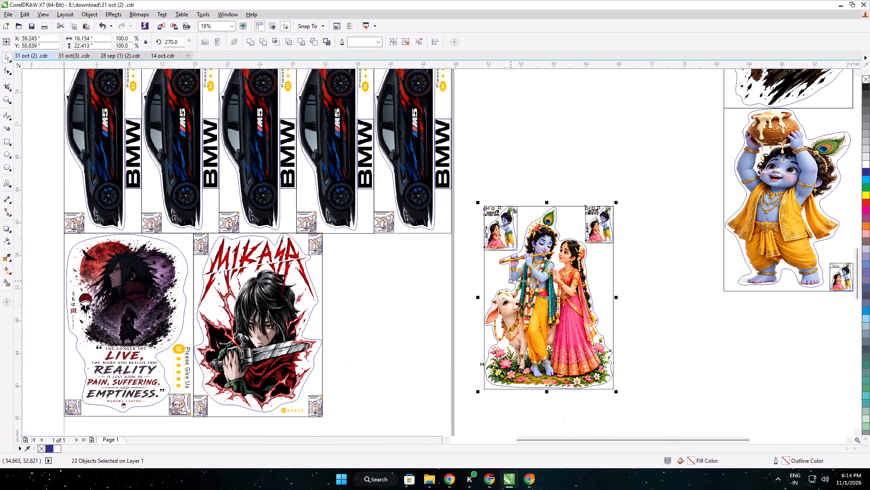
Delete the two tiny stray objects around the Radha Krishna cow sticker, one at its lower-left edge and one below it.
click(464, 367)
drag(478, 348, 488, 382)
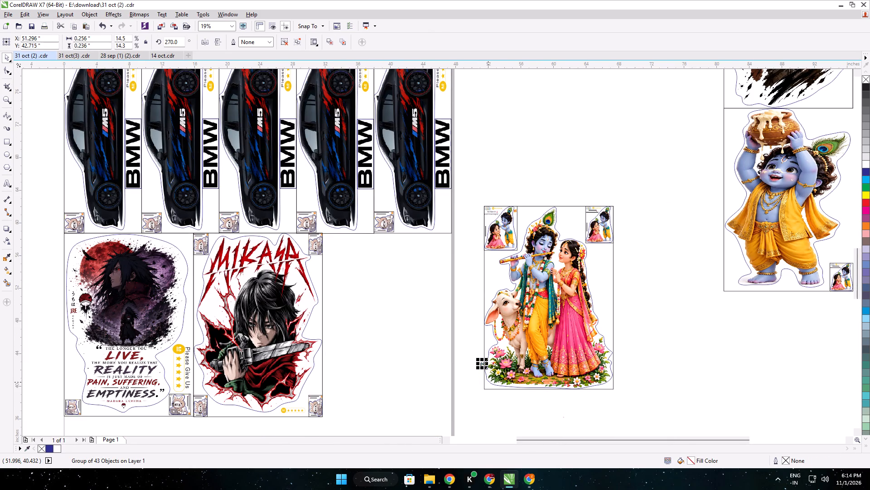
key(Delete)
drag(655, 421, 473, 193)
drag(552, 270, 467, 295)
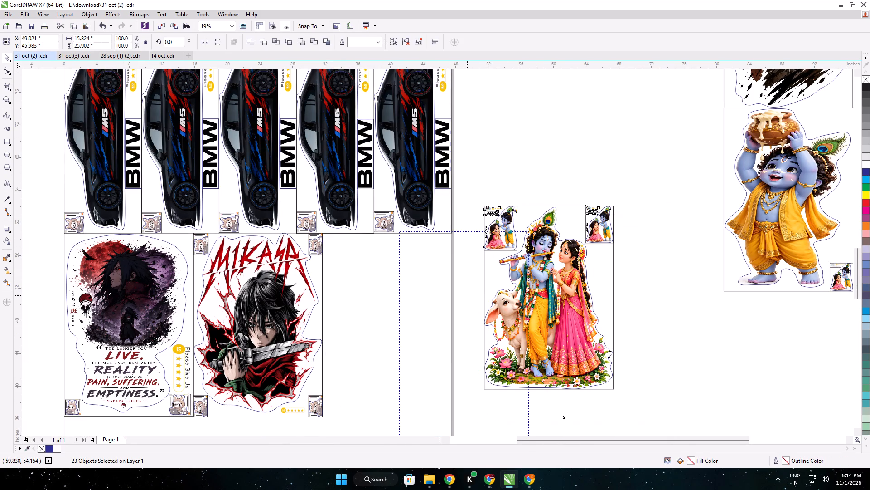
drag(467, 295, 560, 200)
click(593, 365)
drag(680, 391, 498, 336)
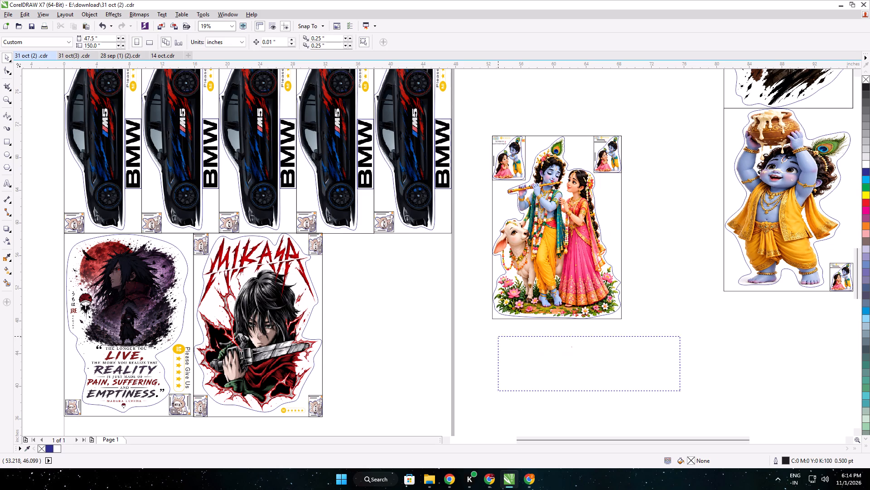
drag(498, 336, 497, 335)
key(Delete)
Place the whole Radha Krishna cow sticker in the empty slot beside the Mikasa sticker, below the BMW row.
drag(647, 339, 465, 116)
drag(524, 196, 396, 314)
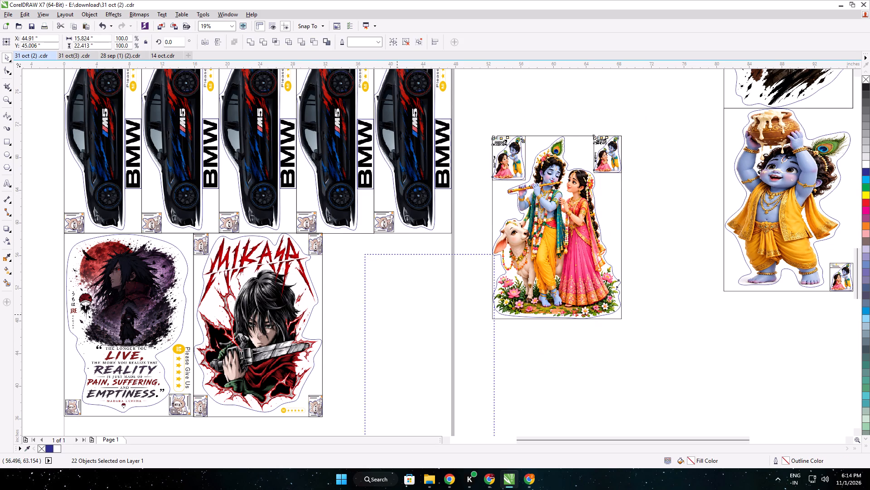
drag(396, 314, 355, 294)
Nudge the Radha Krishna cow sticker 0.05 inches up and 0.06 inches left, flush against the BMW row and the Mikasa sticker.
scroll(330, 254, up, 1)
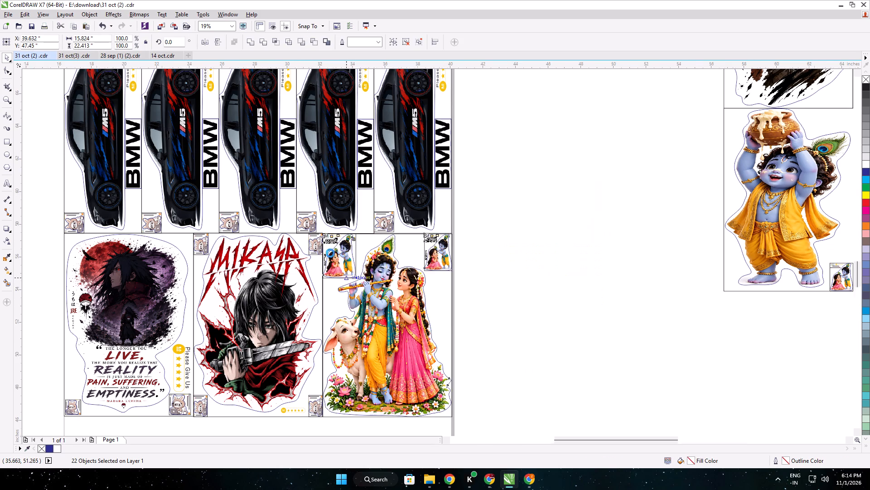
scroll(330, 253, up, 2)
scroll(316, 211, up, 1)
key(Up)
key(Up)
key(Up)
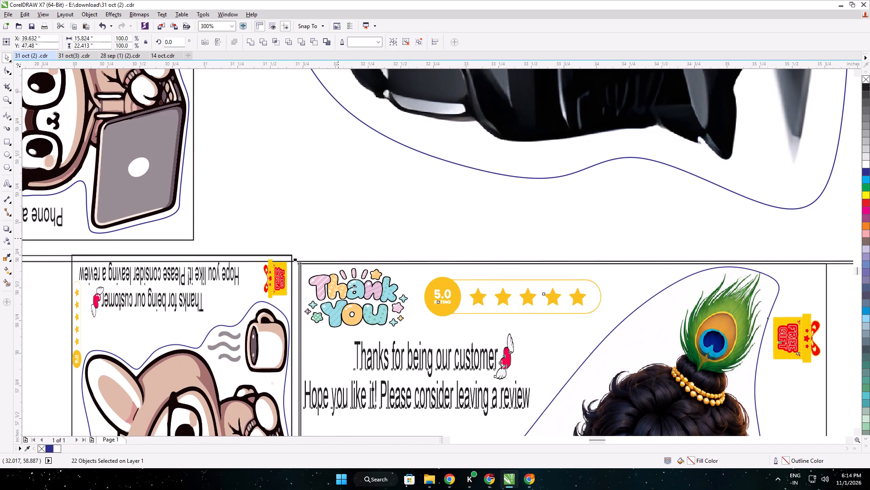
key(Up)
key(Up)
key(Left)
key(Left)
key(Left)
key(Left)
key(Left)
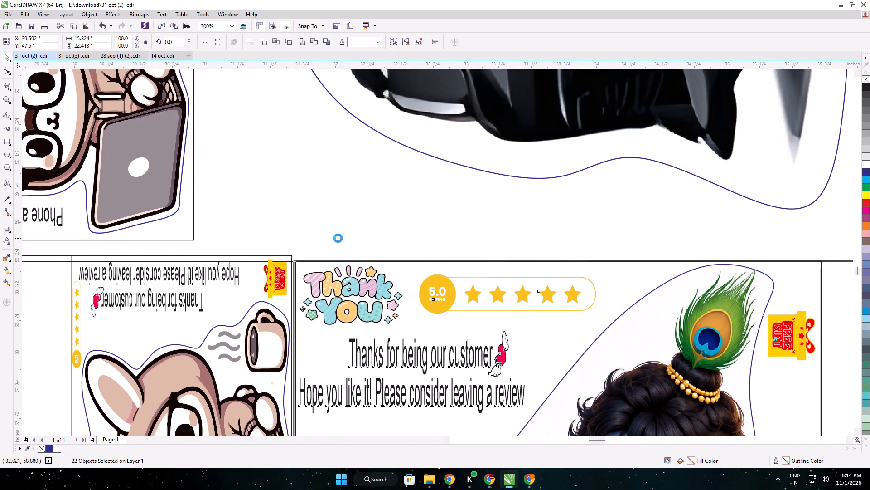
scroll(338, 238, down, 2)
middle_drag(341, 239, 498, 237)
scroll(343, 254, up, 2)
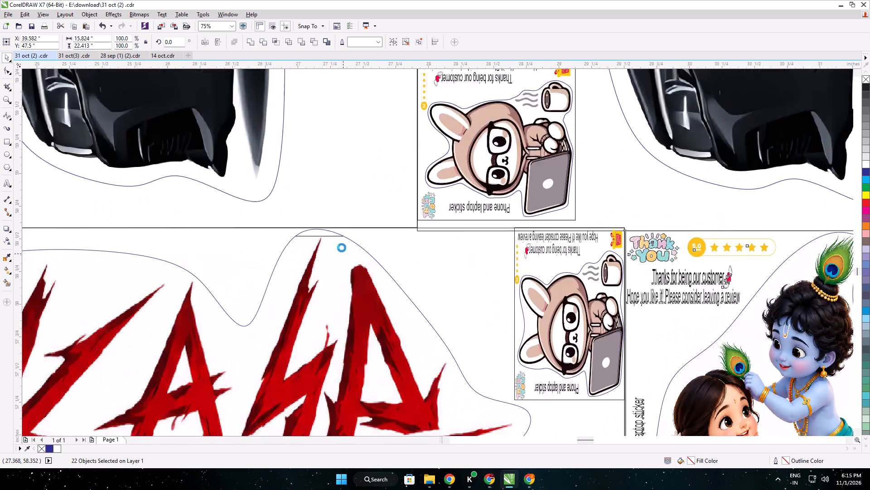
scroll(324, 219, down, 3)
key(Left)
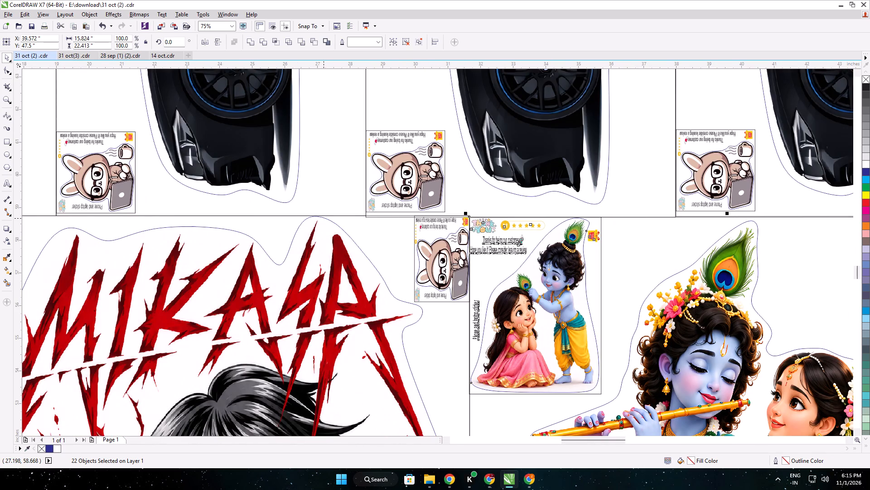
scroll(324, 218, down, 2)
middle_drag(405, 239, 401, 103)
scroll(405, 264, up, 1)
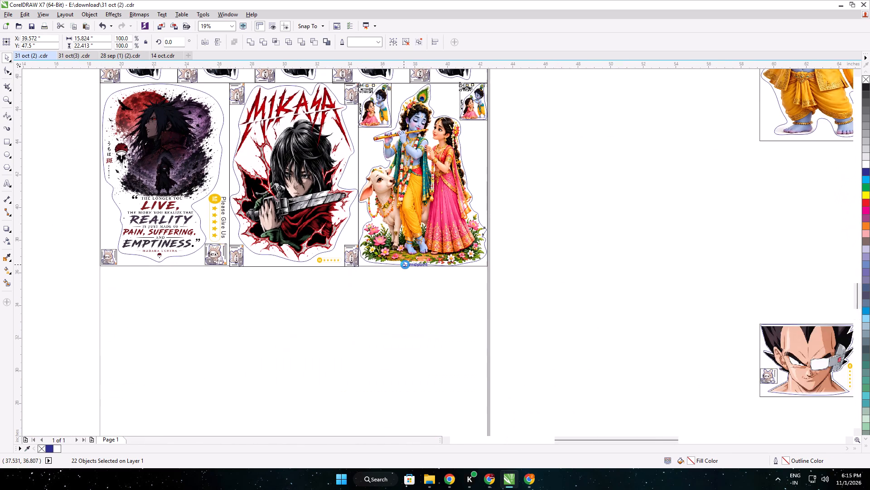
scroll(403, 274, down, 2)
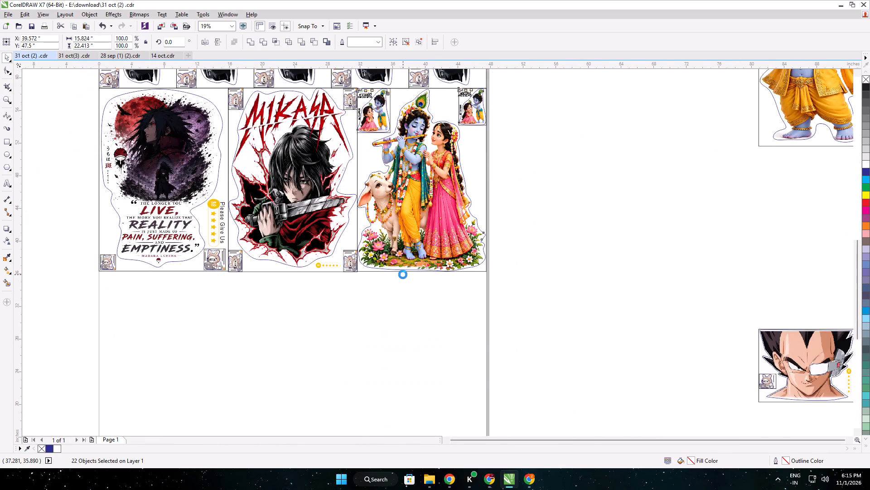
Review the whole 31 oct (2) layout and compare it with the Meesho pending orders and the Snapdeal order list.
middle_drag(420, 165, 460, 331)
middle_drag(418, 203, 421, 220)
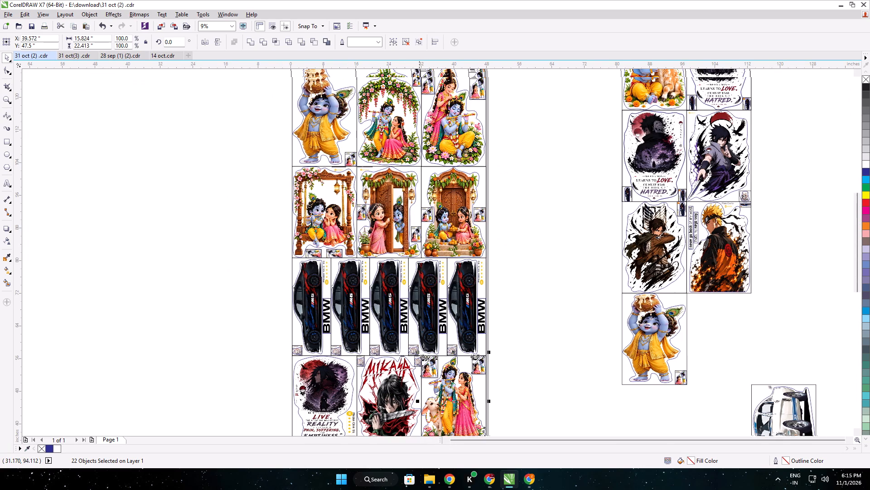
middle_drag(421, 220, 451, 332)
scroll(511, 230, up, 1)
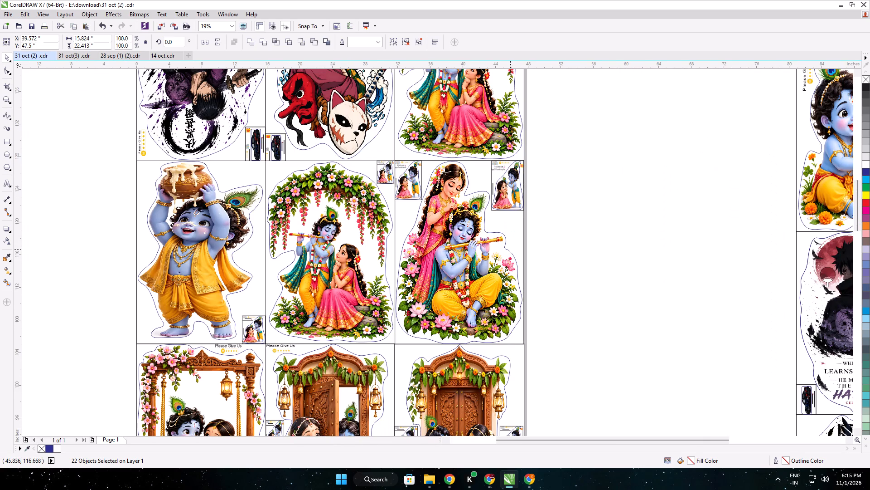
scroll(510, 249, down, 1)
middle_drag(534, 316, 488, 188)
scroll(493, 251, down, 1)
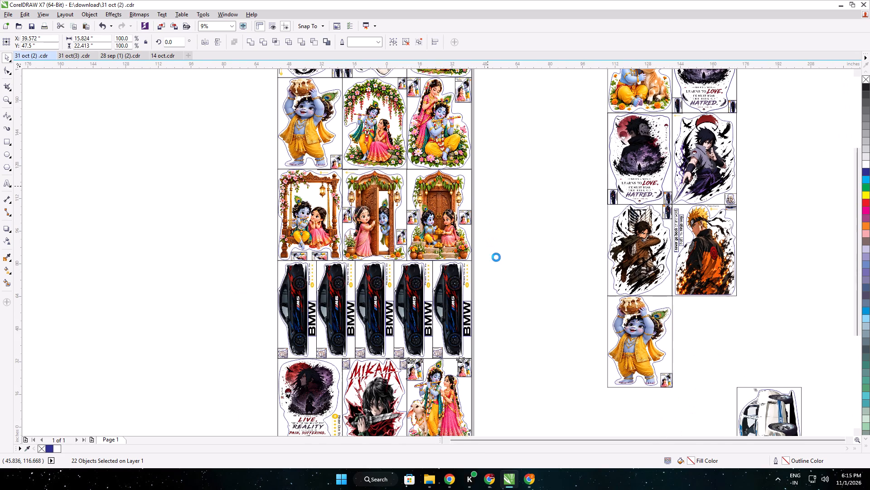
scroll(501, 279, down, 1)
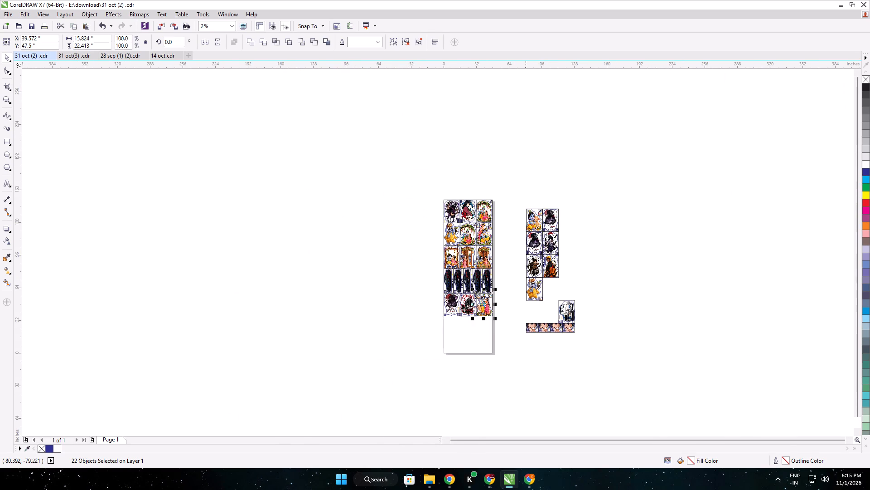
click(492, 481)
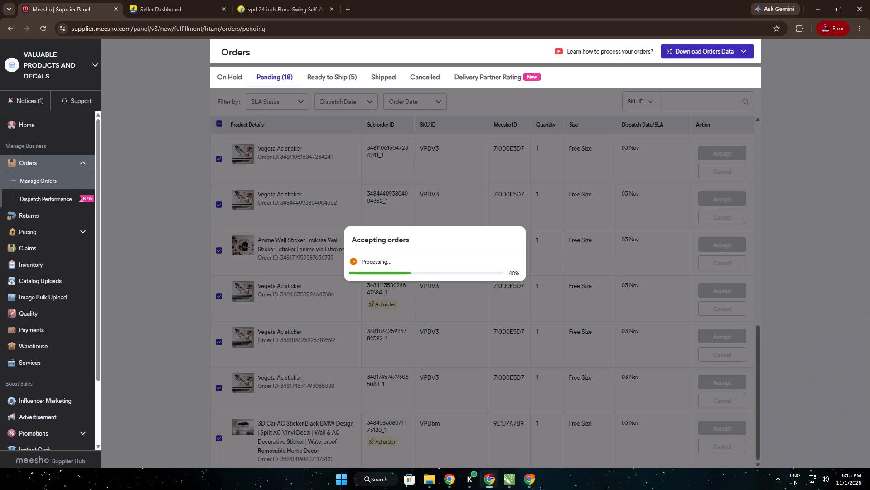
click(530, 477)
scroll(441, 387, down, 4)
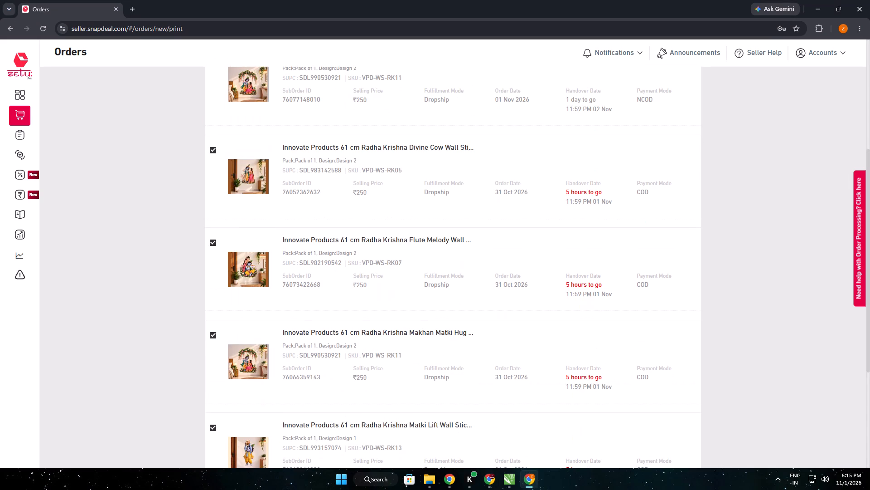
scroll(446, 381, down, 4)
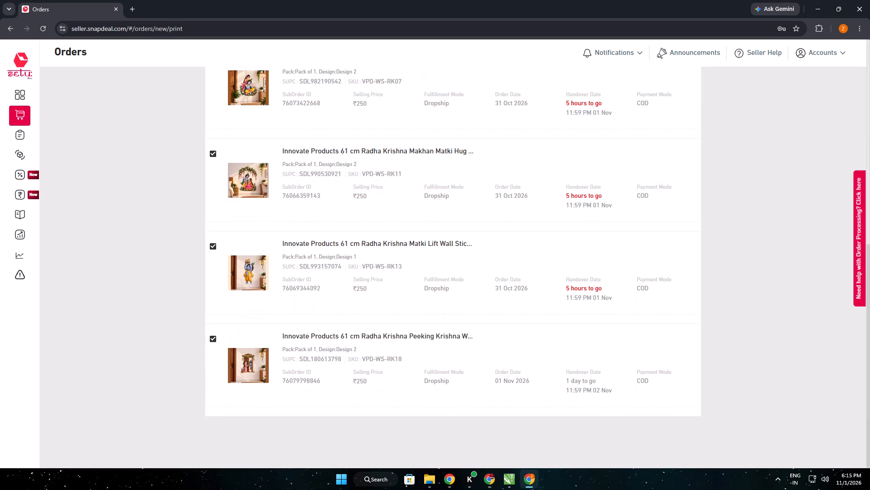
Check the TREND BRIDGE Meesho account's Pending and Ready to Ship orders against the 31 oct (2) and 31 oct(3) layouts.
click(453, 480)
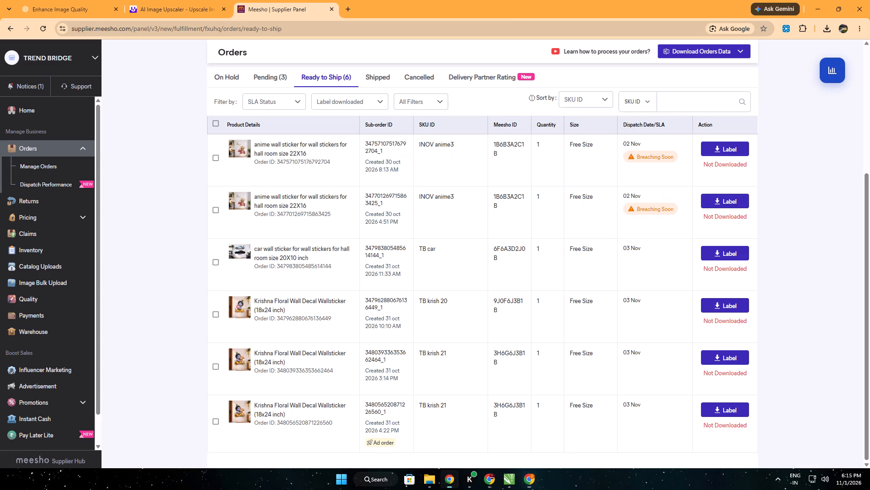
click(505, 481)
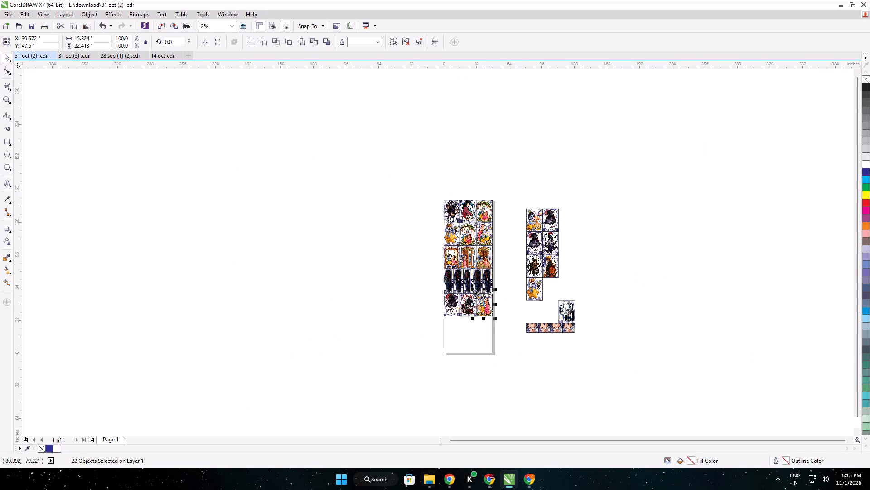
click(68, 57)
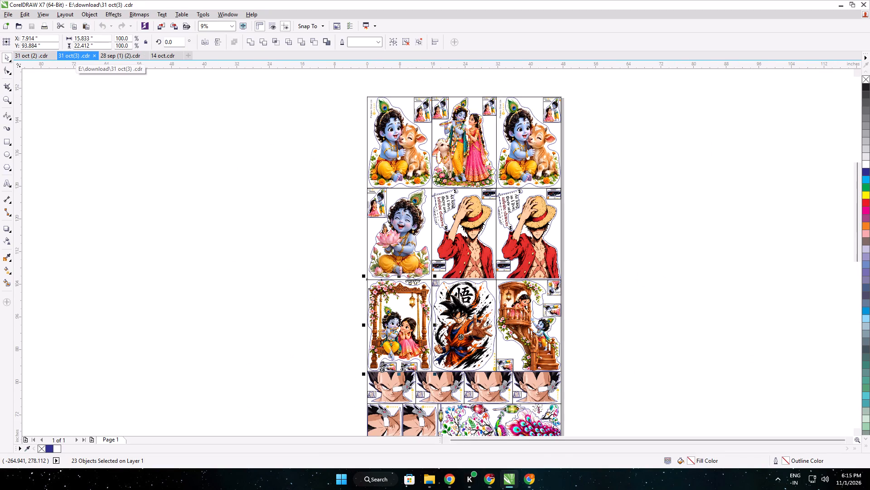
click(488, 479)
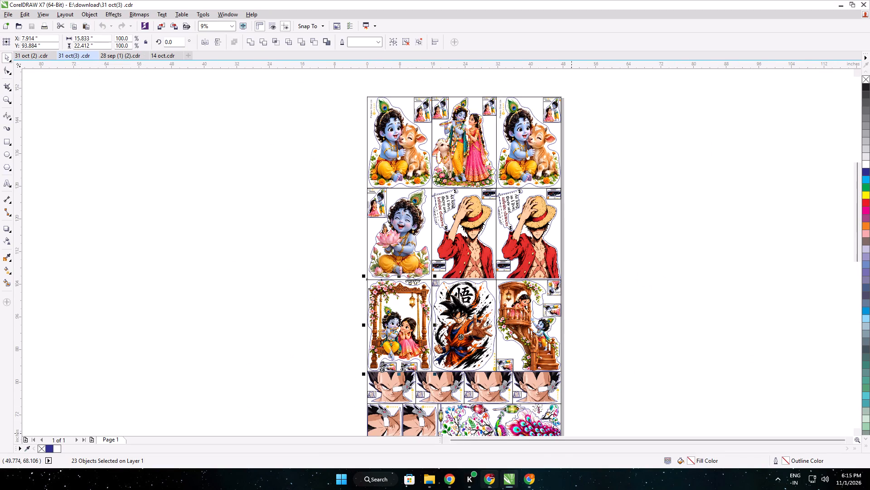
click(446, 475)
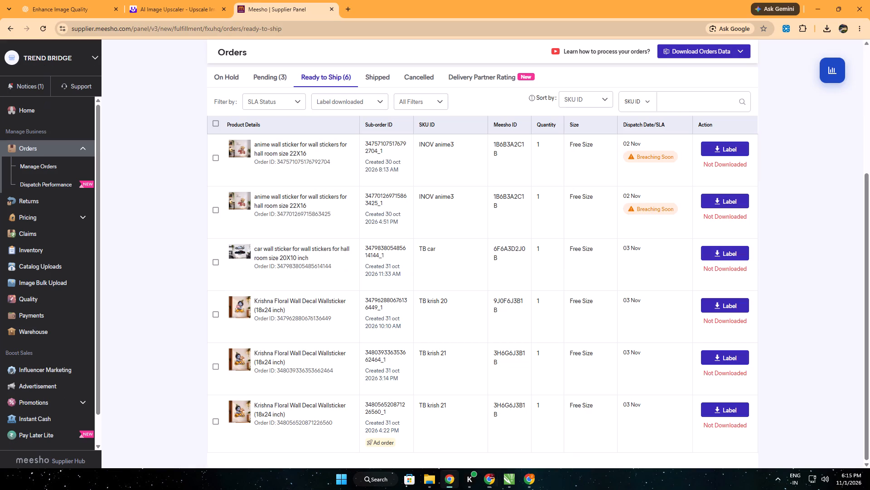
click(278, 81)
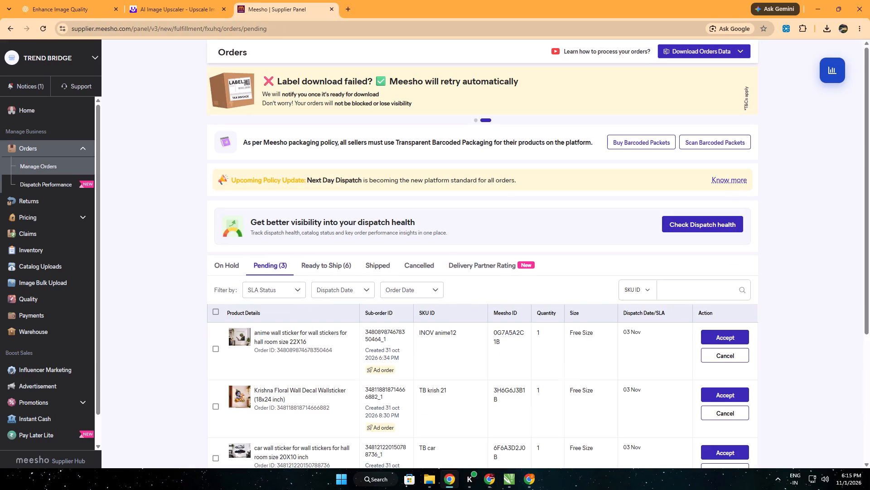
scroll(206, 280, down, 3)
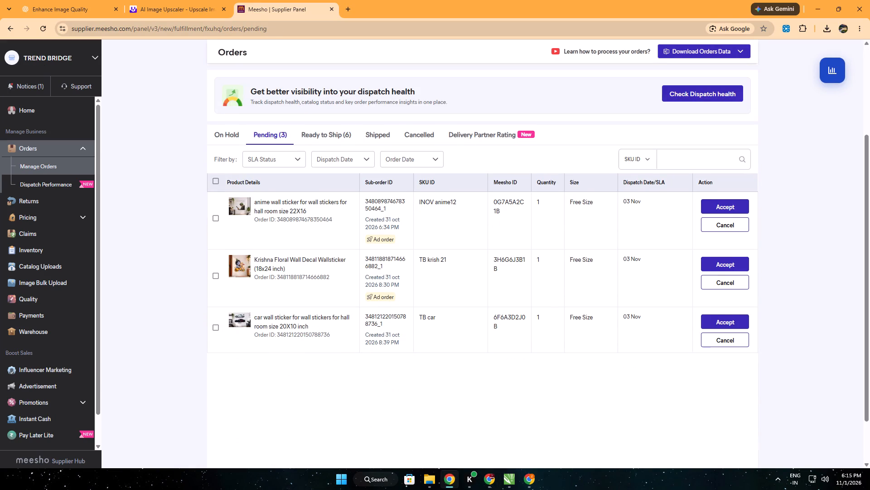
click(332, 125)
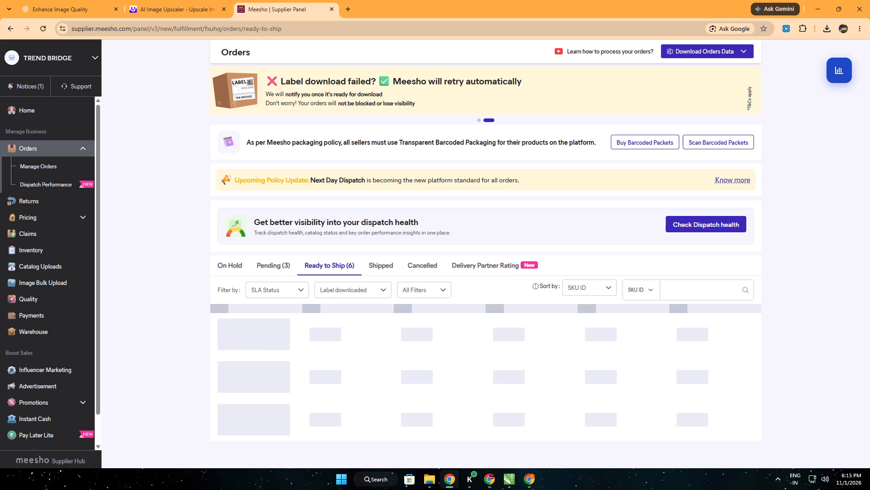
scroll(256, 368, down, 6)
click(514, 482)
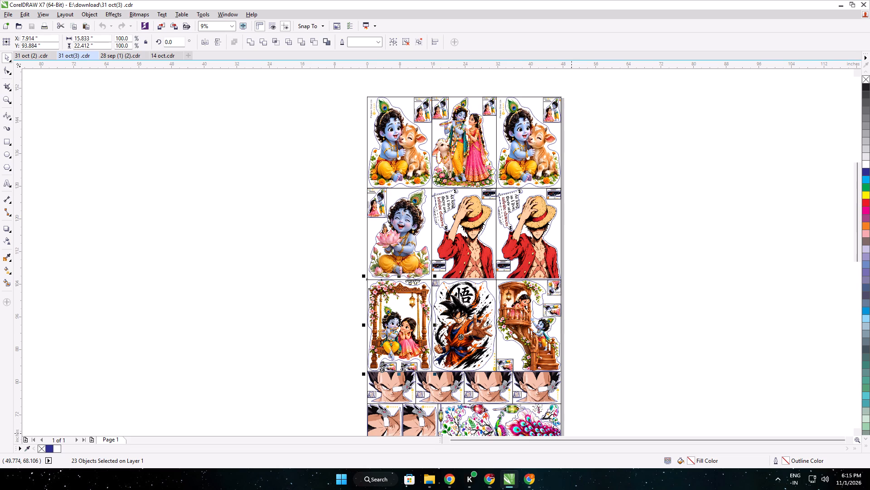
click(451, 483)
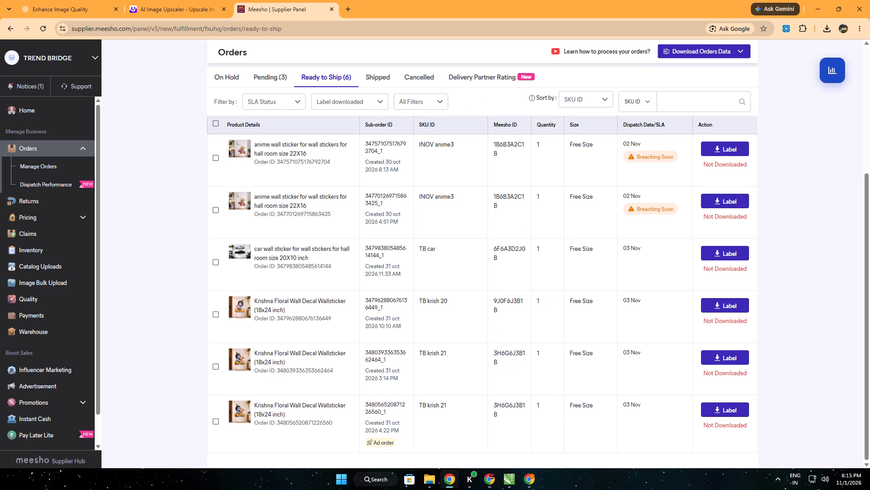
click(278, 70)
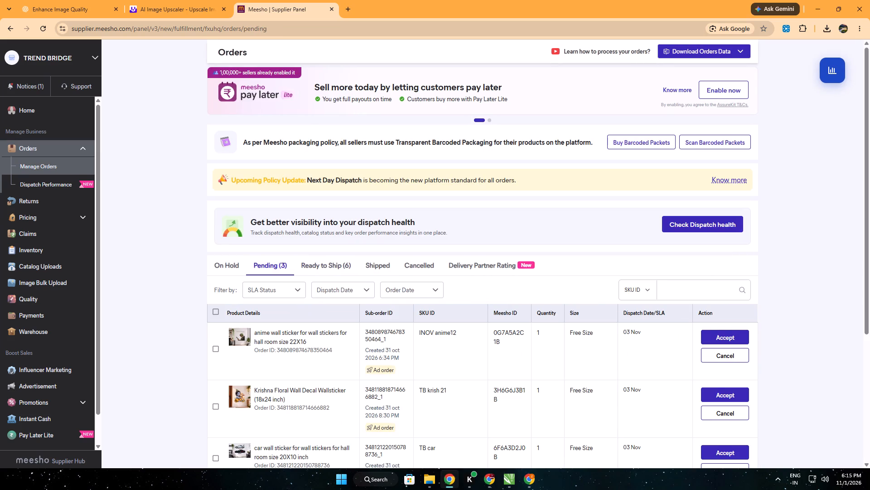
scroll(270, 340, down, 4)
click(510, 480)
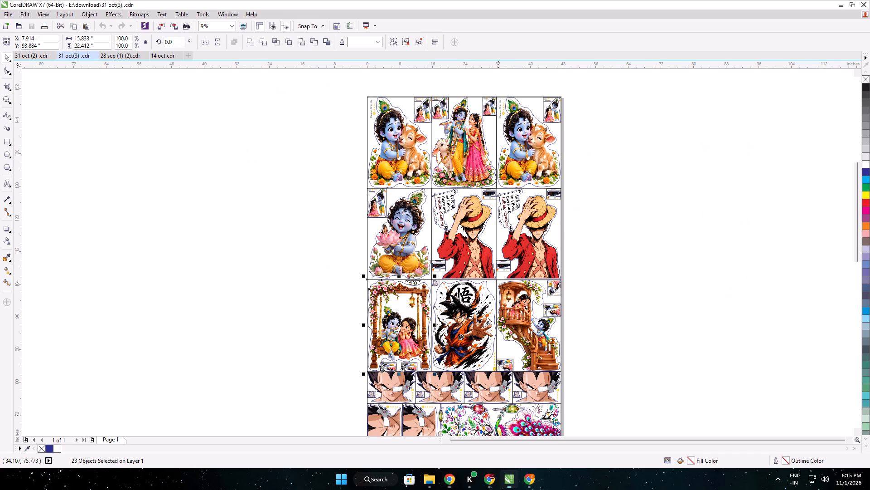
click(33, 55)
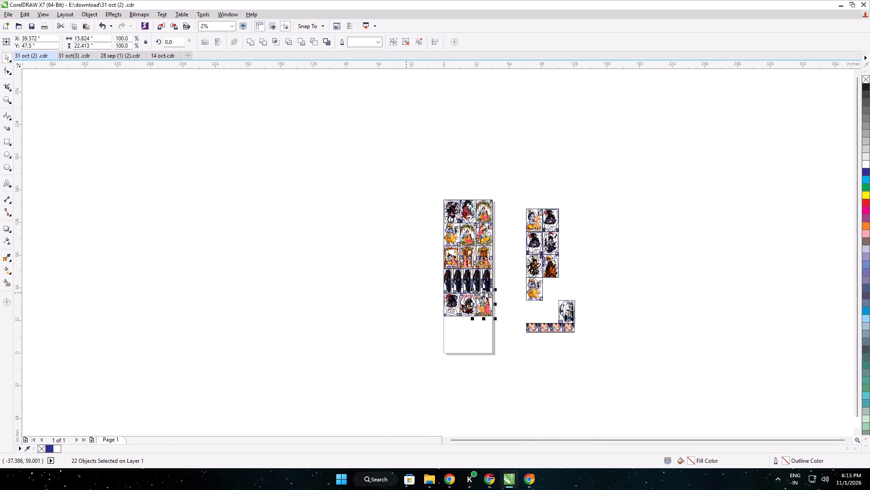
click(406, 293)
Find the earlier print layout 23 oct .cdr in the Downloads folder and open it in CorelDRAW.
click(425, 482)
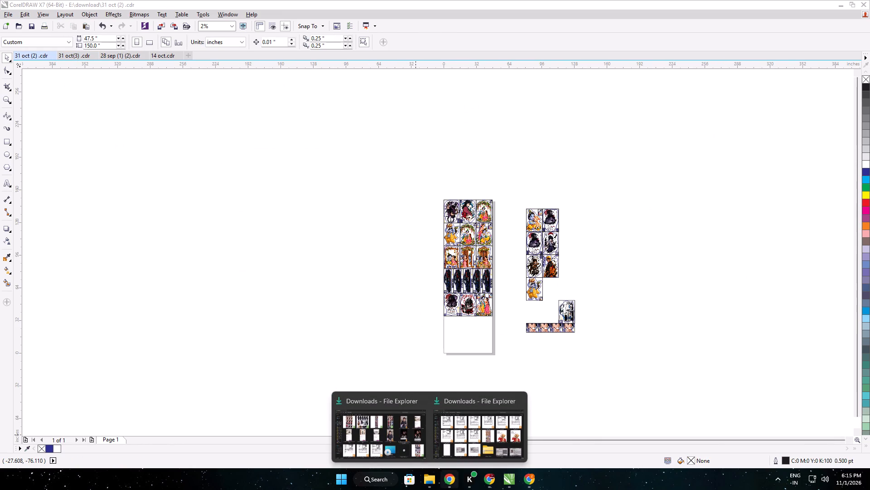
click(523, 401)
click(448, 422)
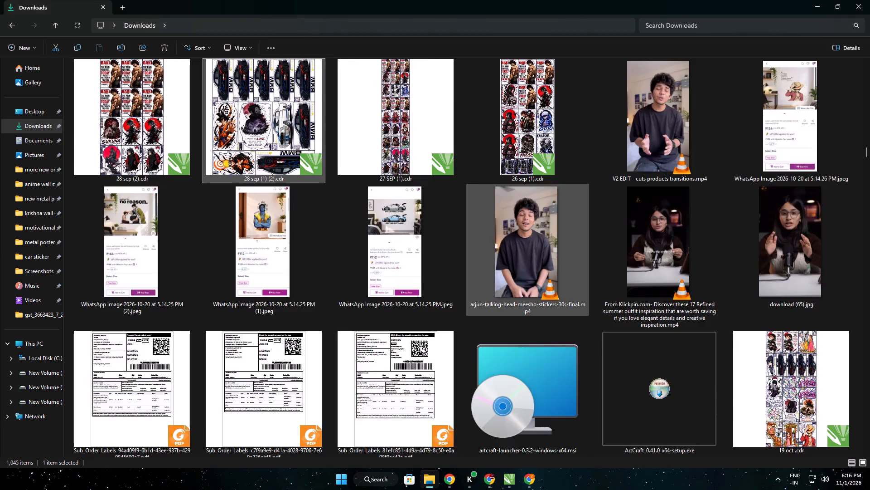
scroll(552, 255, down, 3)
scroll(532, 214, down, 8)
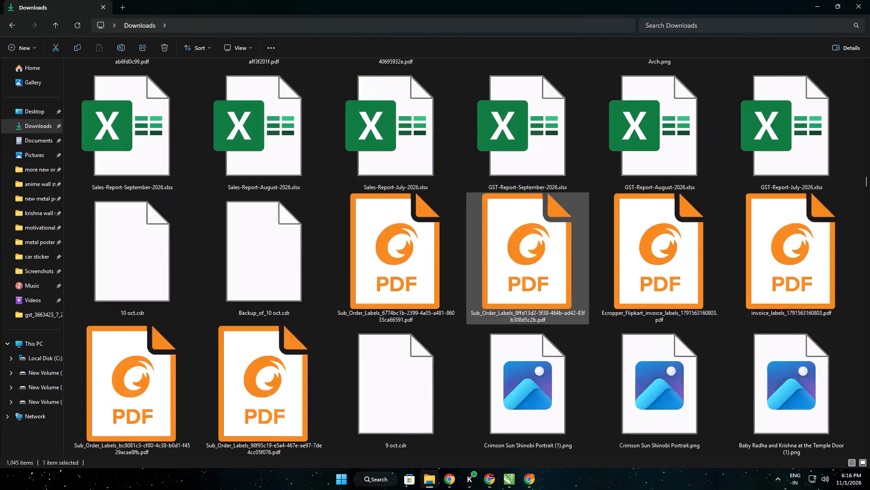
scroll(545, 218, down, 2)
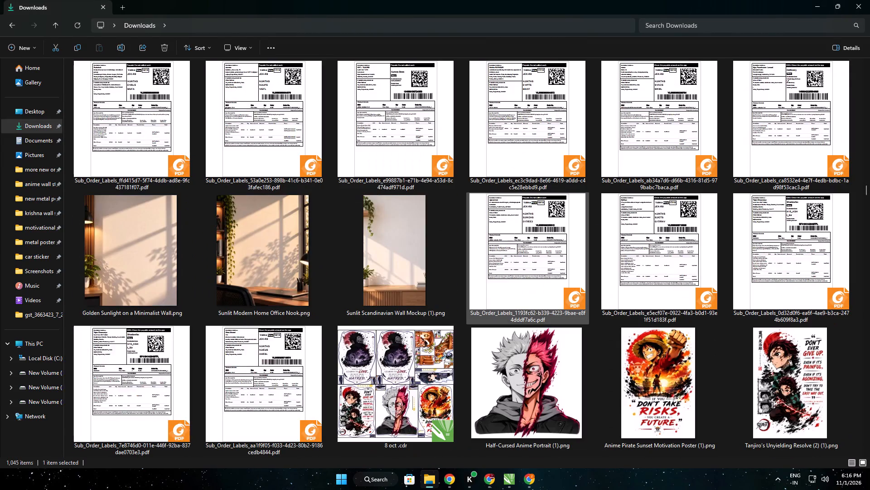
scroll(550, 217, down, 2)
scroll(550, 216, up, 8)
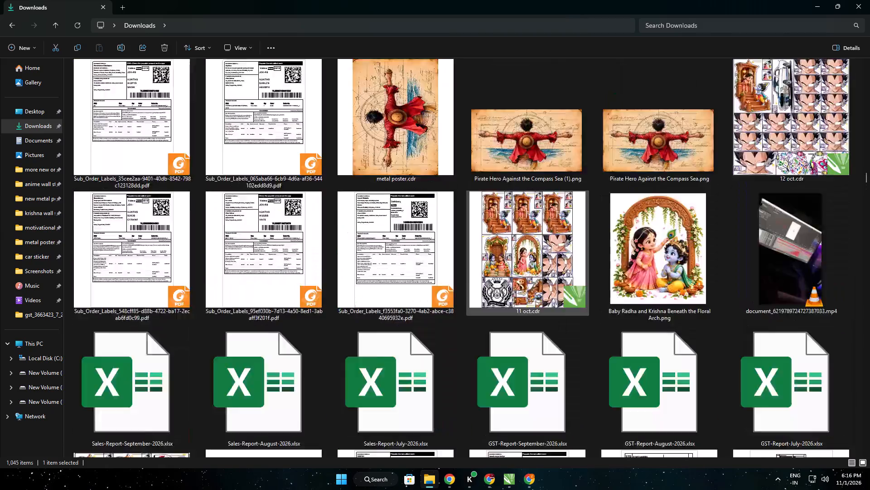
scroll(552, 215, up, 8)
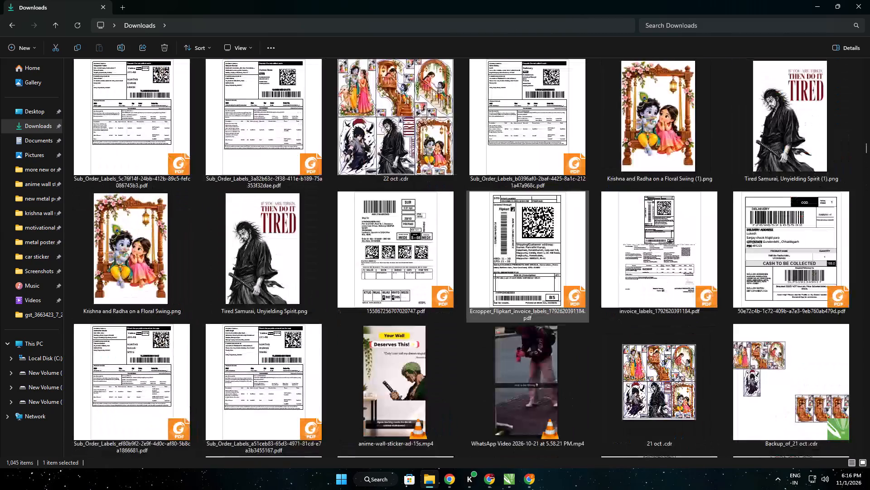
scroll(554, 215, up, 2)
scroll(555, 215, down, 15)
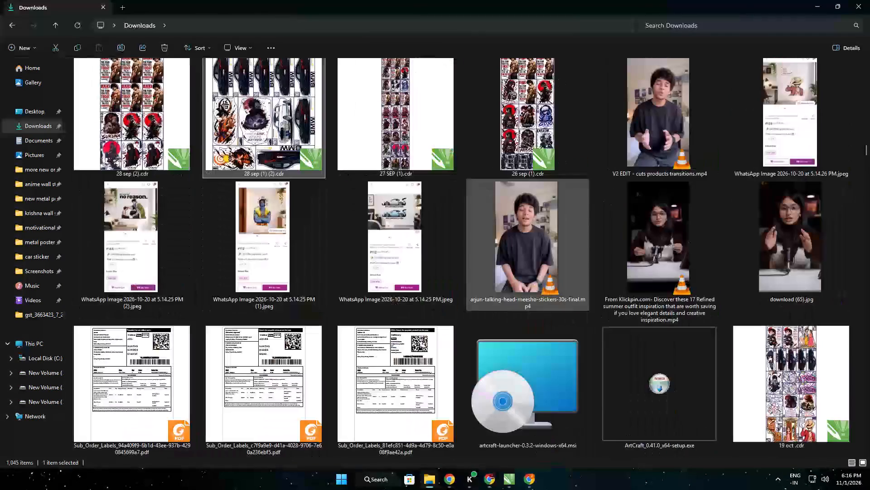
scroll(561, 213, down, 16)
scroll(561, 213, down, 12)
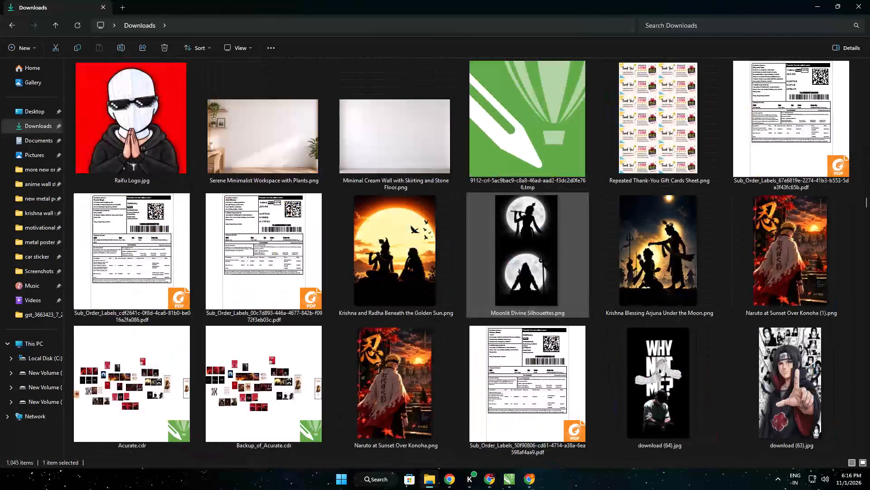
scroll(562, 213, down, 3)
scroll(562, 213, up, 10)
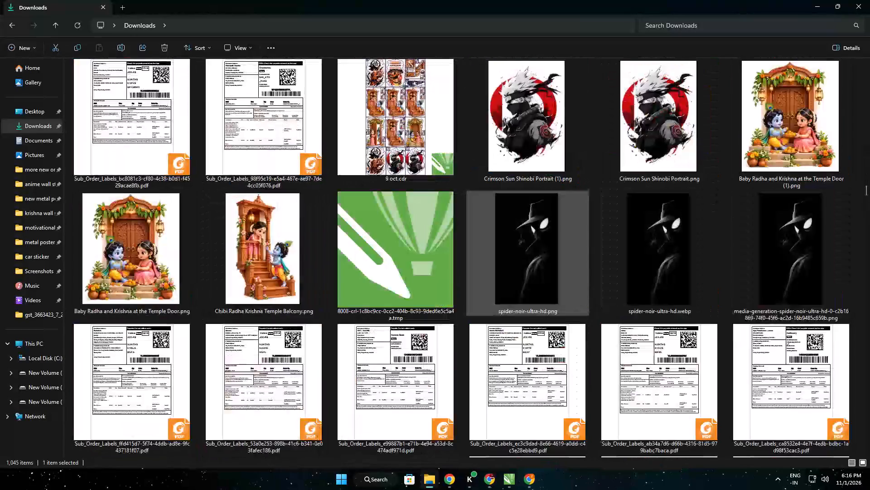
scroll(562, 212, up, 6)
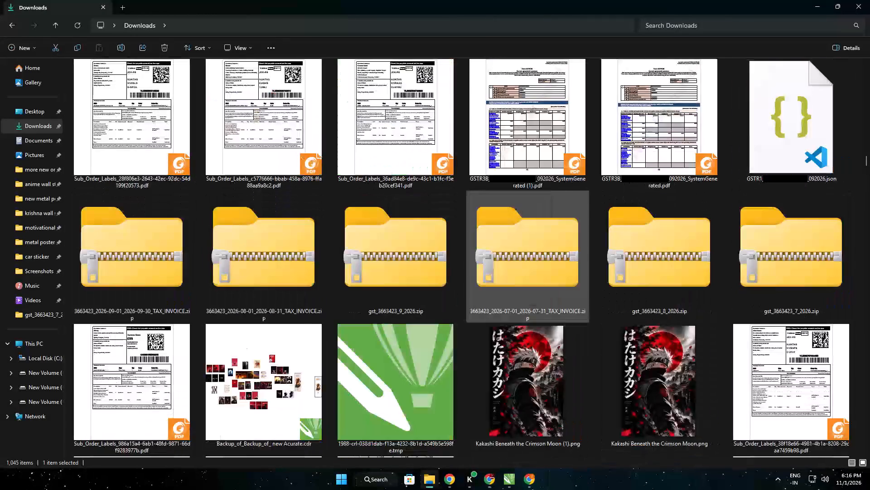
scroll(562, 212, up, 4)
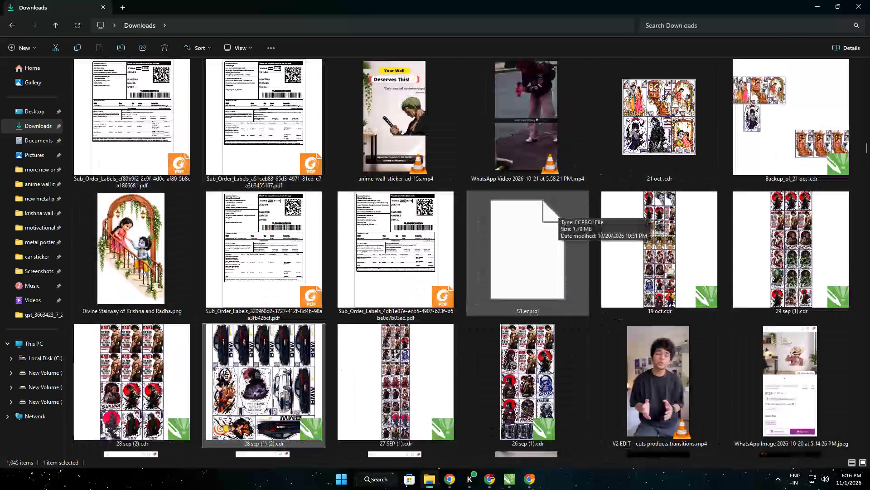
scroll(558, 208, up, 2)
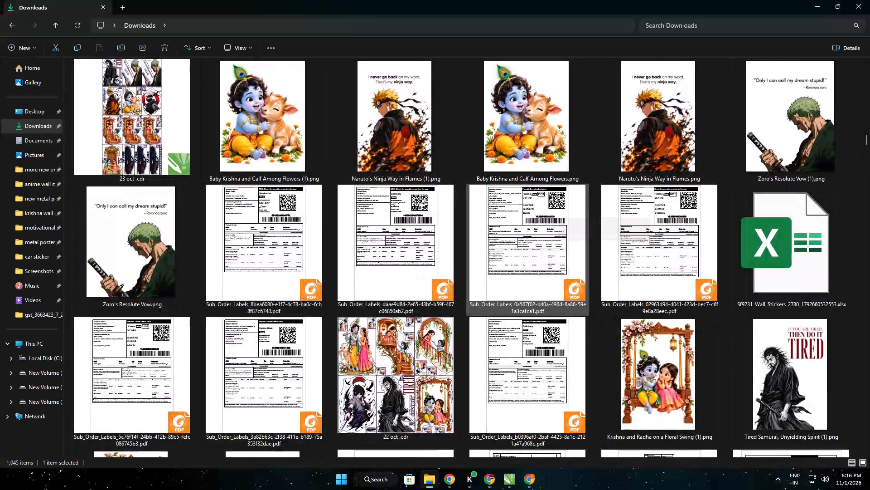
double_click(121, 88)
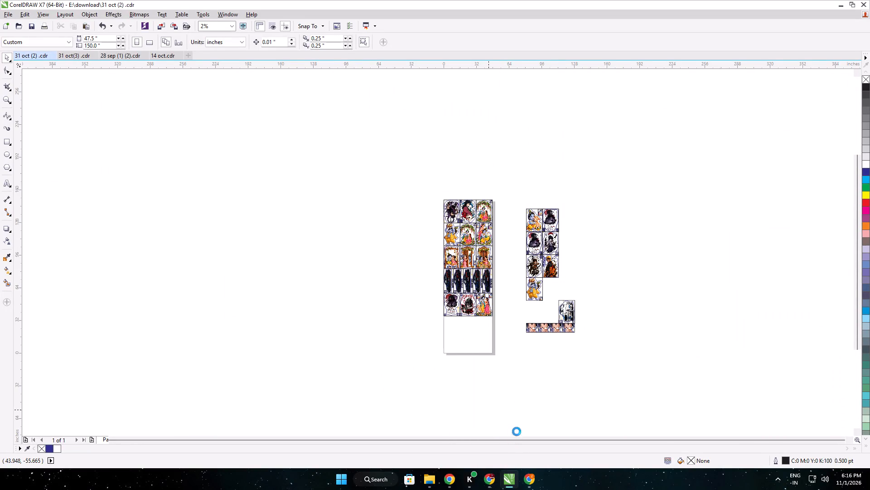
Copy the Roronoa Zoro sticker from 23 oct .cdr into the 31 oct (2) layout, placing it in the empty area below the last row.
scroll(472, 107, up, 1)
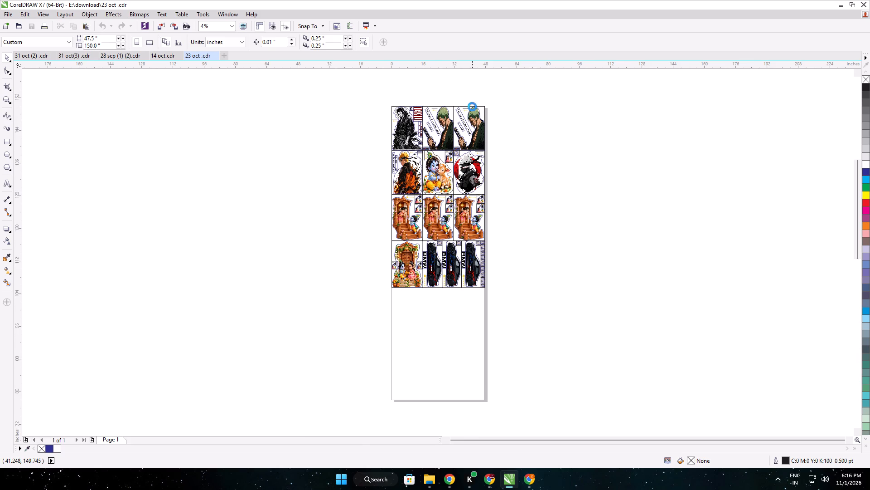
scroll(489, 111, up, 1)
drag(513, 92, 377, 293)
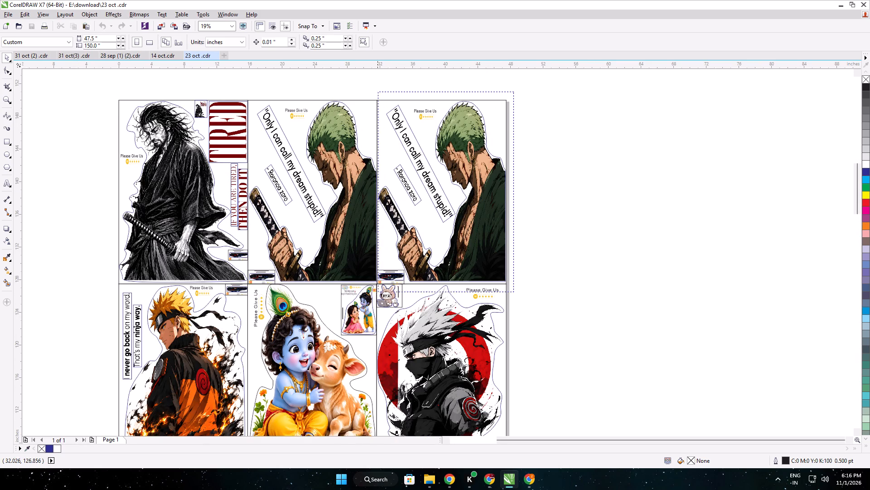
drag(377, 293, 375, 287)
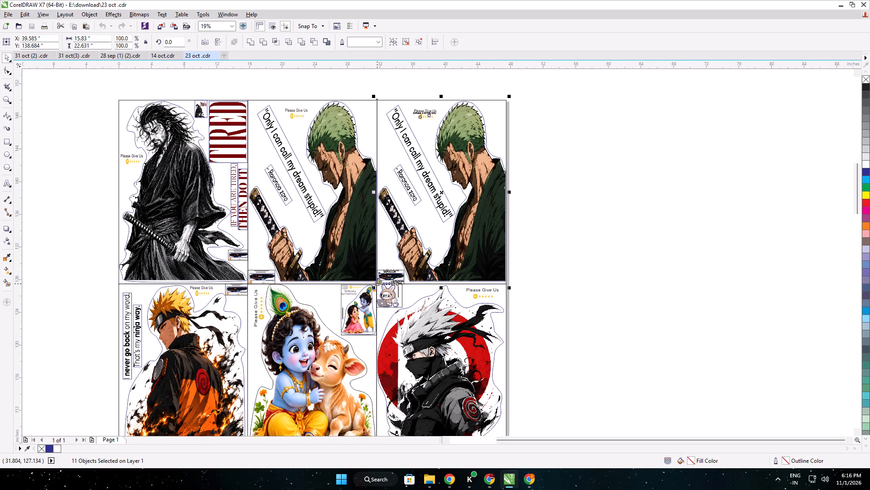
key(ctrl+c)
click(28, 59)
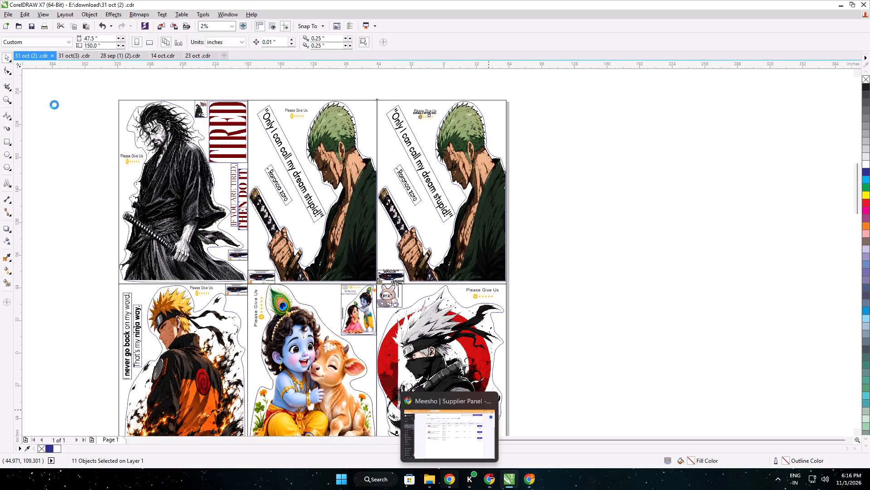
key(ctrl+v)
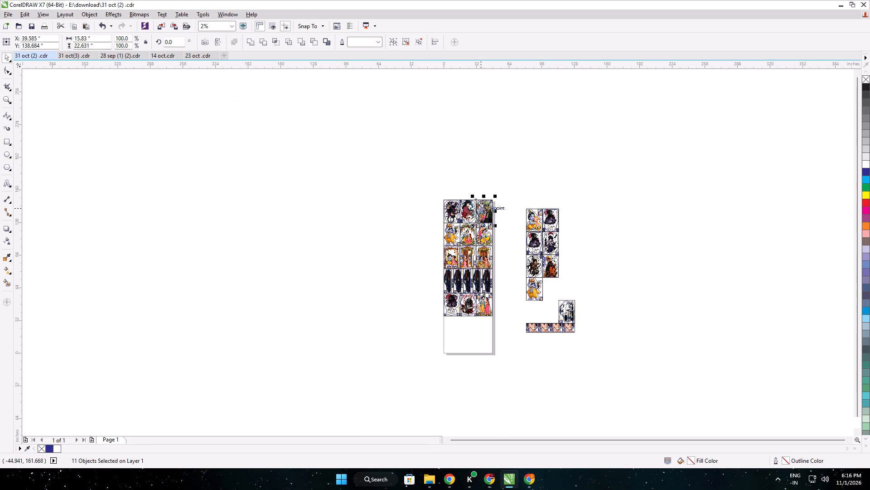
drag(483, 212, 460, 333)
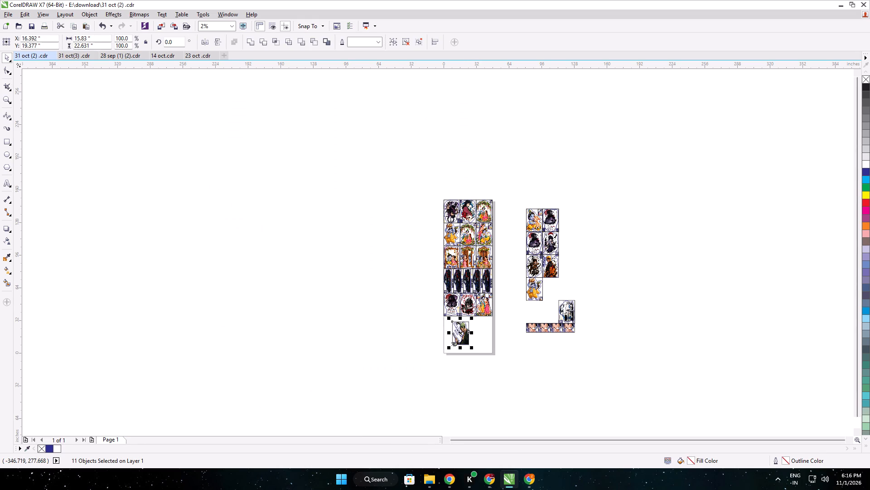
Align the Zoro sticker with the page's left edge, flush beneath the Madara Uchiha sticker, finishing with 0.01-inch nudges up and right.
scroll(453, 337, up, 2)
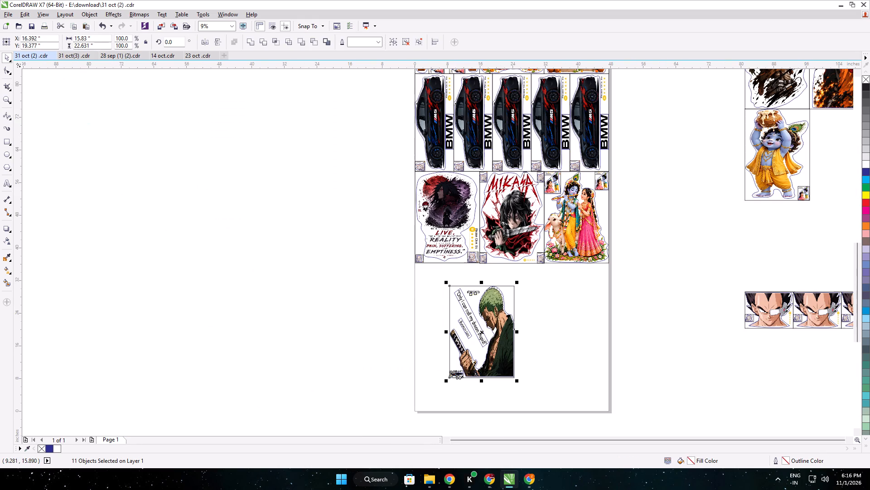
double_click(82, 44)
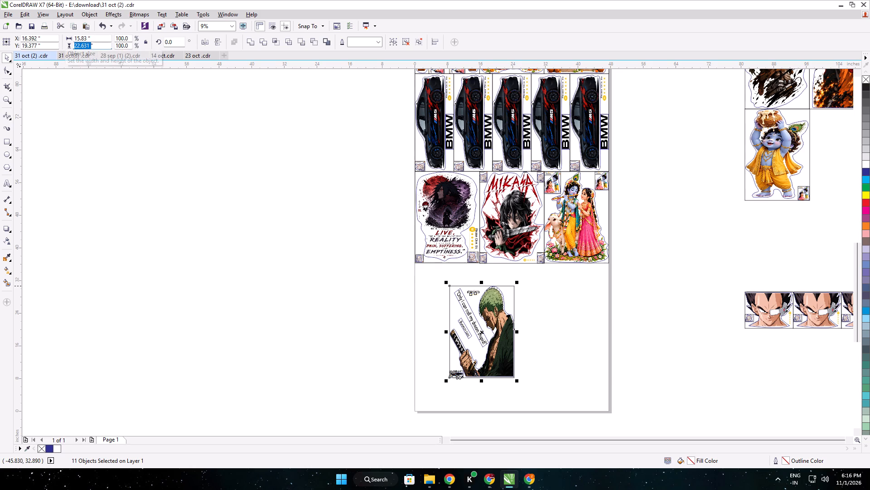
drag(480, 333, 458, 317)
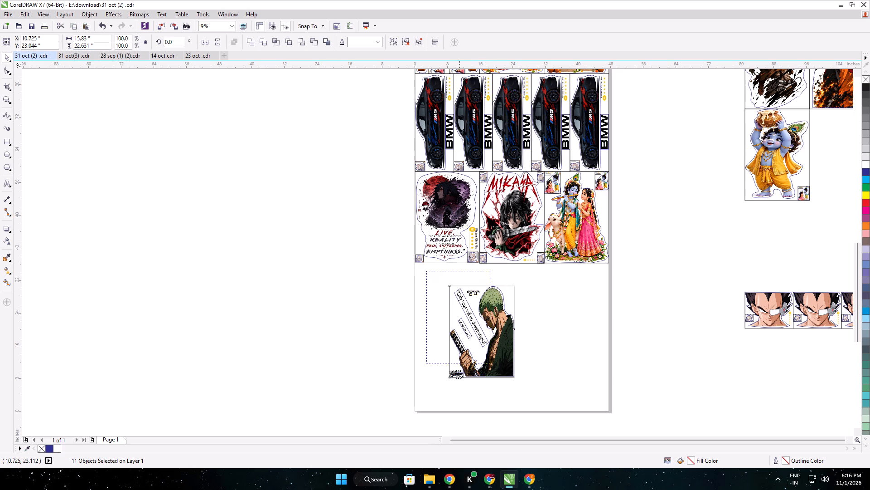
drag(458, 317, 447, 311)
click(447, 311)
scroll(428, 264, up, 3)
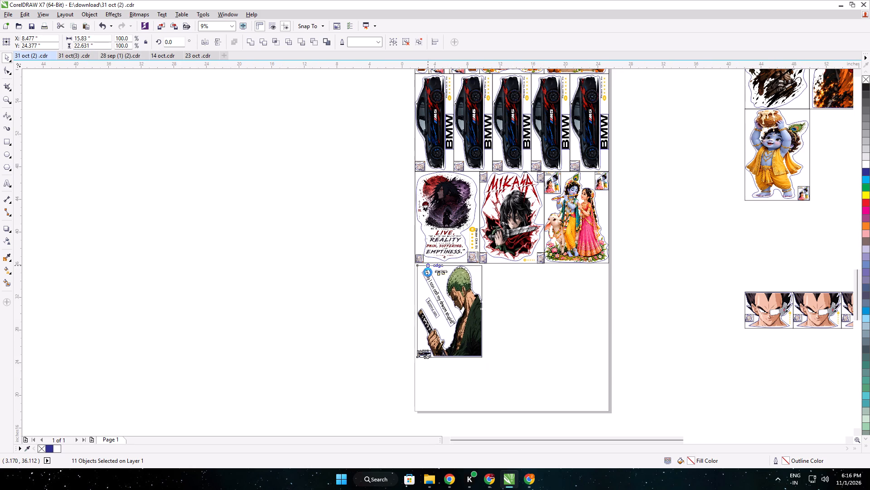
scroll(428, 272, up, 2)
click(460, 282)
drag(460, 282, 445, 269)
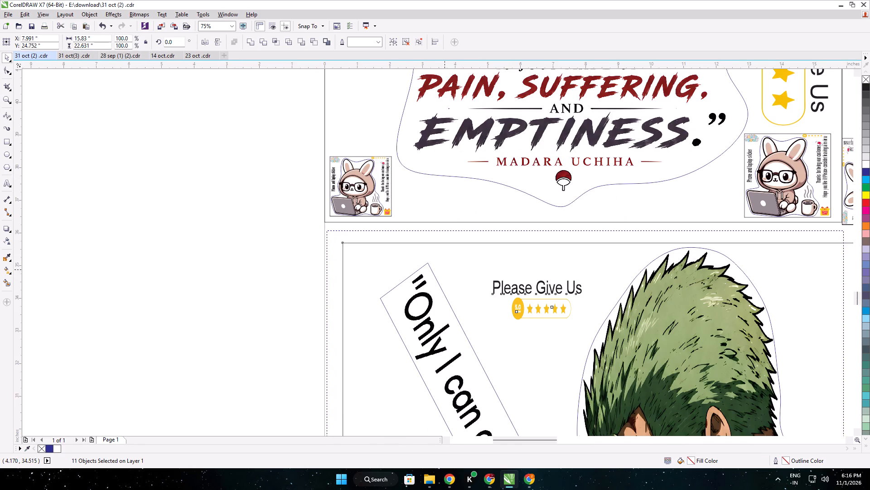
drag(445, 269, 442, 261)
scroll(365, 242, up, 2)
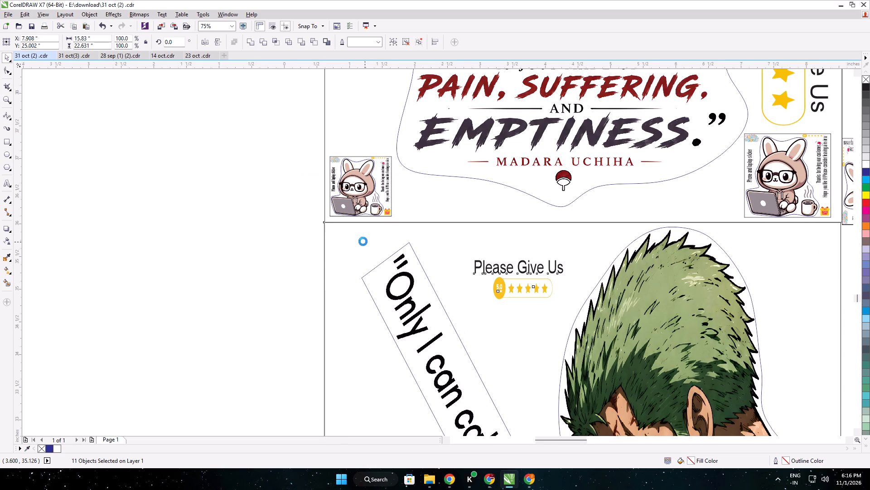
scroll(327, 221, up, 1)
key(Up)
key(Right)
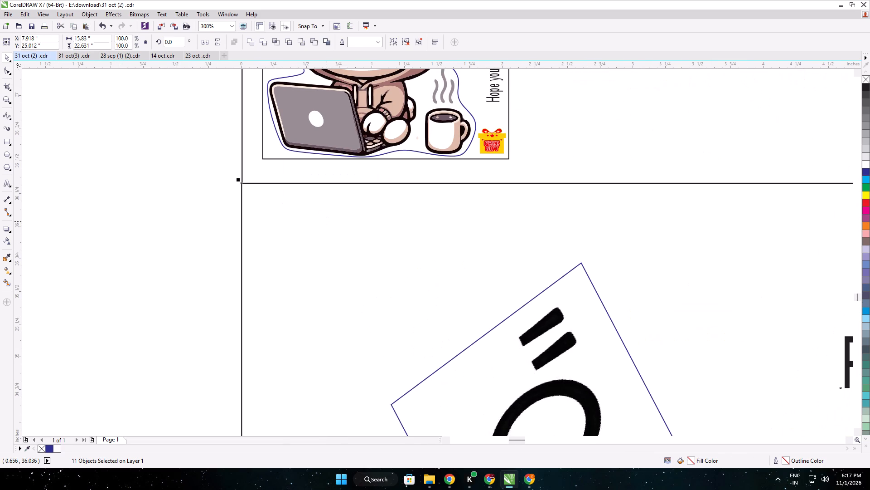
Delete the stray star-rating group overhanging the bottom border of the Zoro sticker's small car label.
scroll(327, 221, down, 6)
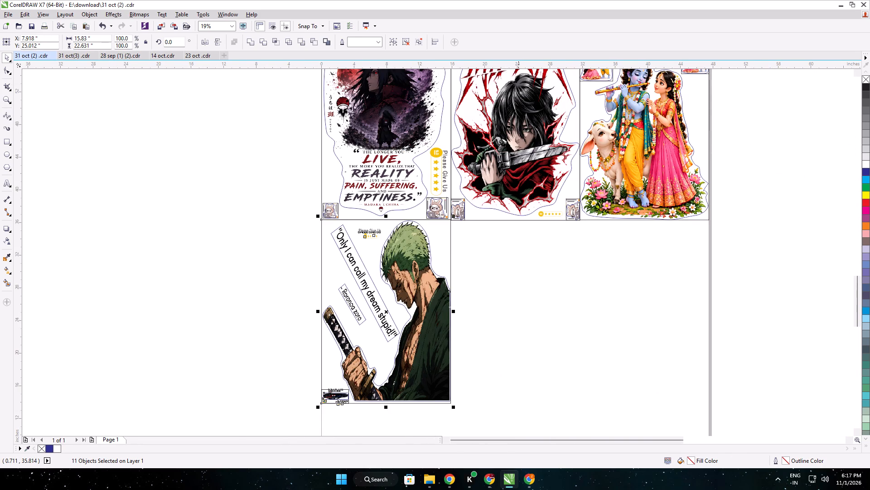
scroll(518, 287, down, 2)
scroll(441, 355, up, 3)
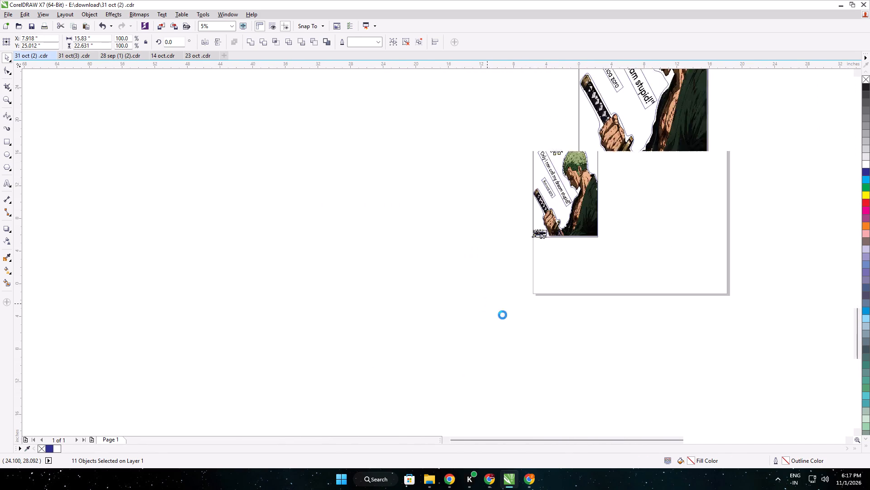
scroll(609, 190, up, 1)
middle_drag(649, 139, 315, 489)
scroll(643, 147, up, 1)
click(535, 266)
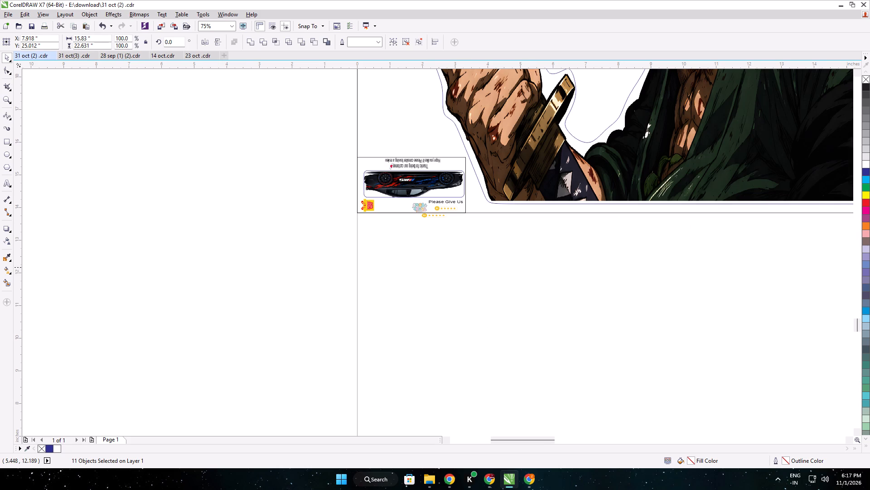
drag(711, 269, 253, 216)
click(440, 217)
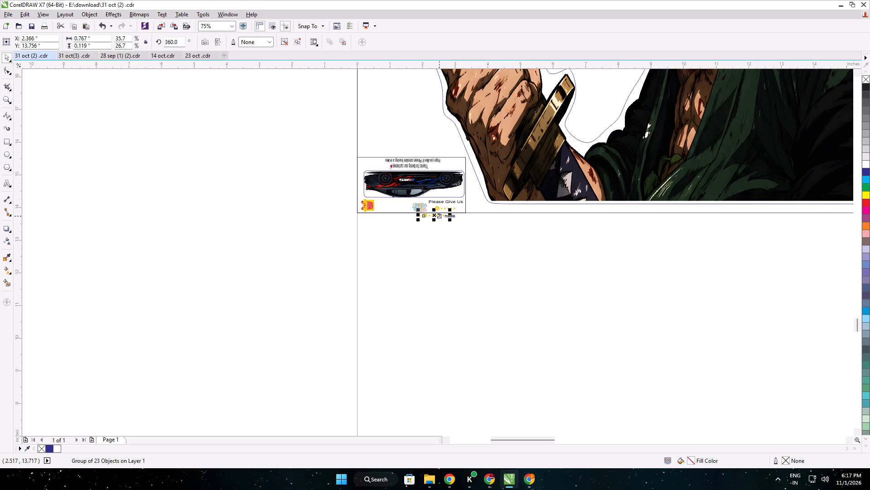
key(Delete)
Move the baby Krishna and calf sticker from the spare stickers beside the page into the bottom row, beside the Zoro sticker.
scroll(447, 214, down, 2)
middle_drag(526, 209, 277, 393)
scroll(595, 218, down, 2)
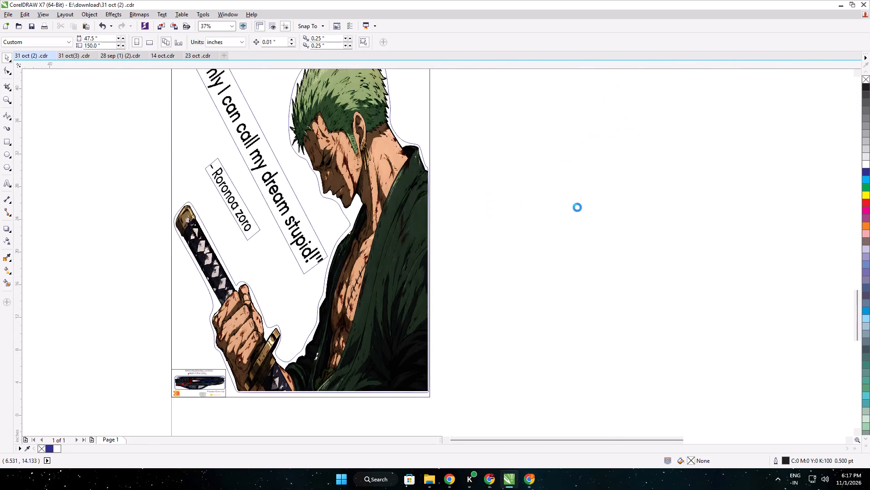
middle_drag(683, 173, 358, 337)
scroll(615, 235, down, 2)
middle_drag(642, 189, 600, 260)
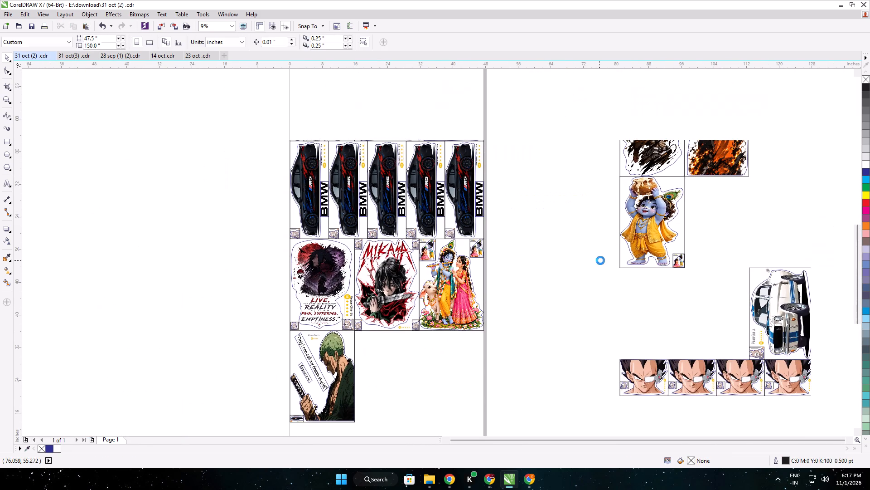
middle_drag(600, 260, 599, 260)
middle_drag(739, 102, 564, 292)
scroll(564, 292, up, 1)
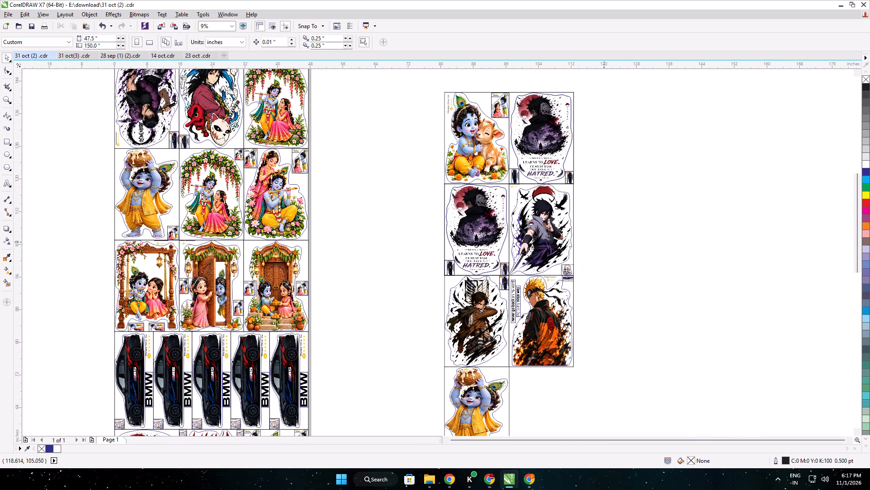
drag(435, 83, 510, 184)
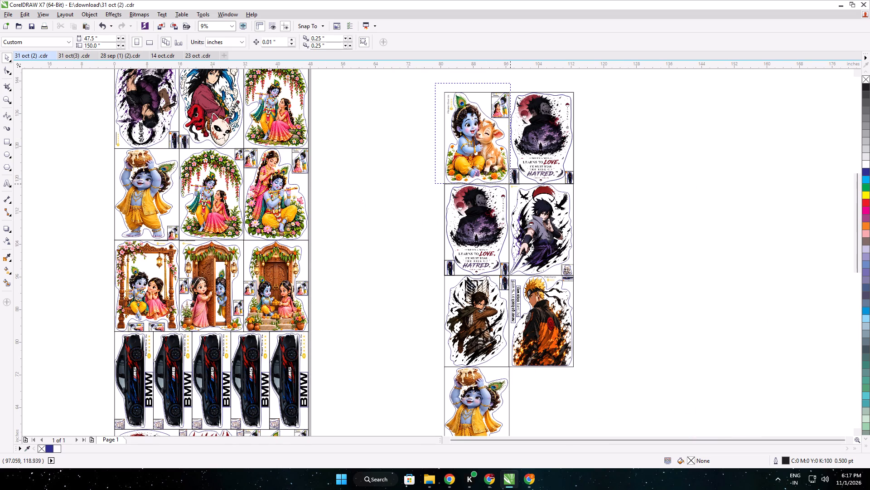
drag(510, 184, 511, 186)
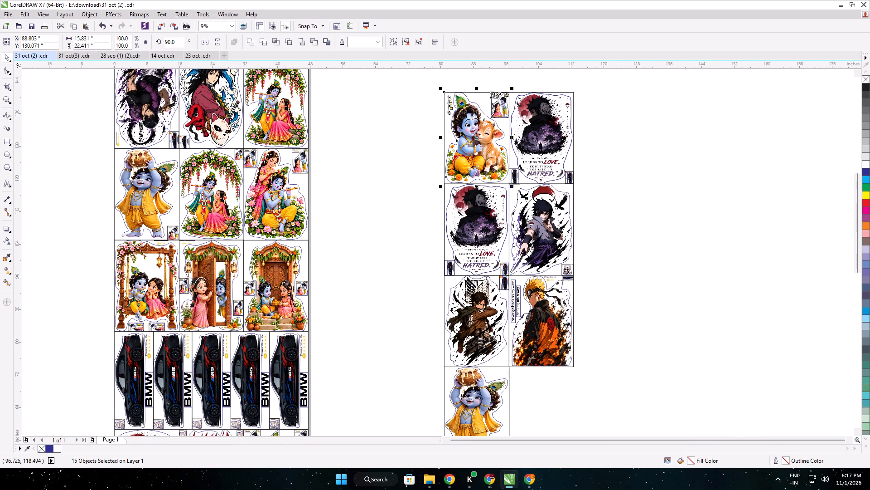
drag(479, 127, 369, 340)
middle_drag(393, 325, 437, 116)
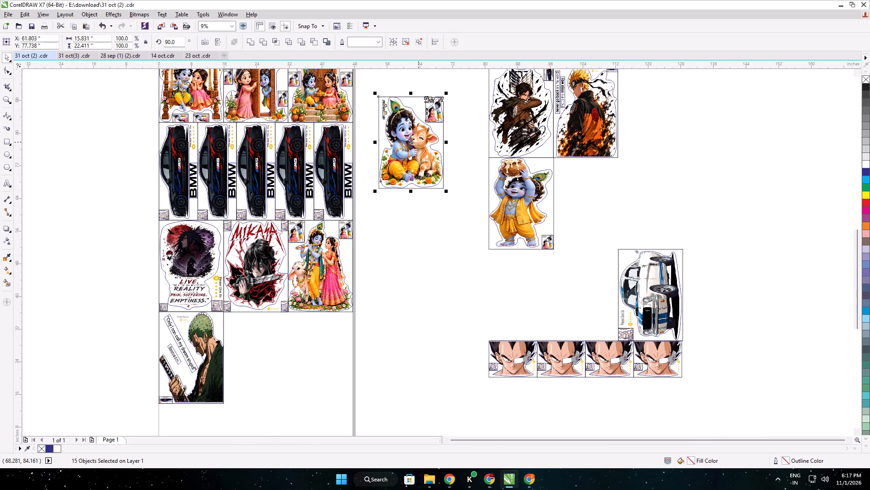
drag(418, 142, 265, 357)
Fit the baby Krishna and calf sticker flush against the Zoro sticker and the Mikasa sticker above, finishing with 0.01-inch nudges.
scroll(234, 322, up, 1)
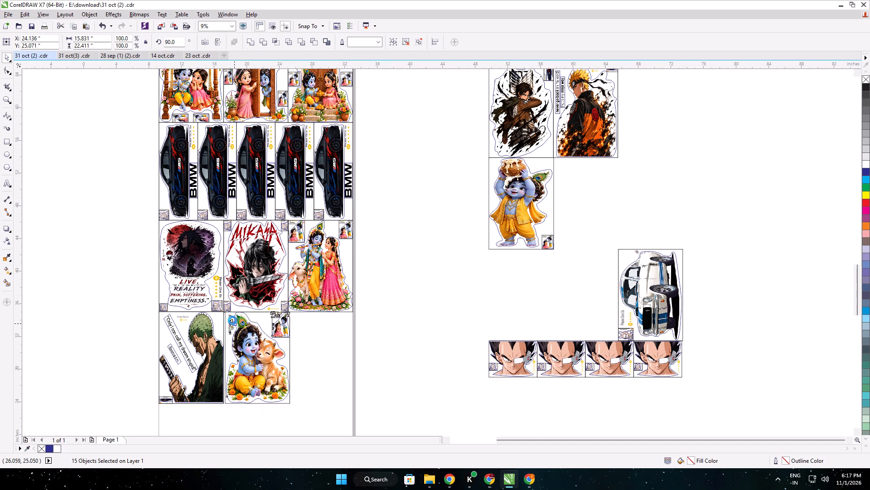
scroll(232, 320, up, 3)
drag(401, 305, 382, 307)
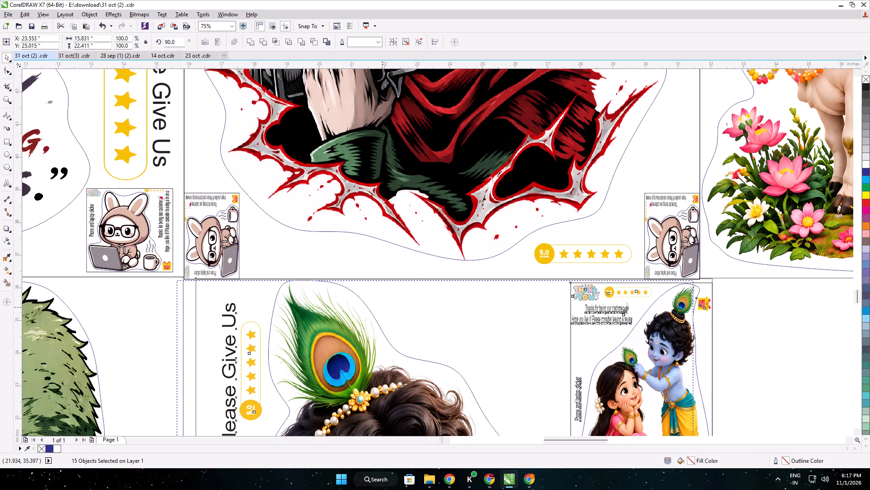
drag(382, 307, 389, 304)
scroll(223, 280, up, 1)
key(Down)
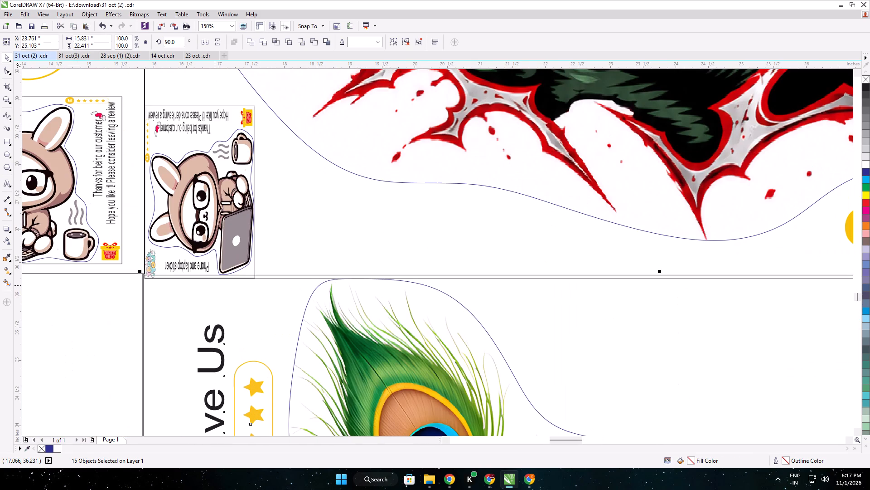
key(Up)
key(Left)
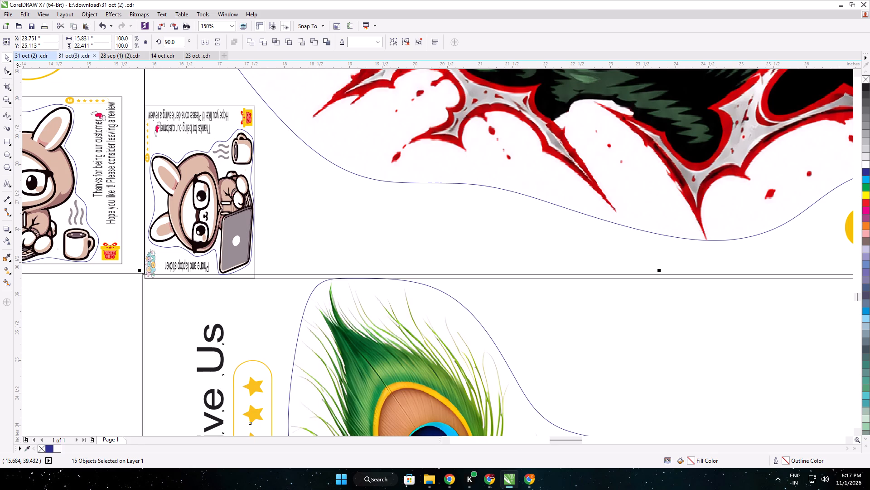
Look through the 31 oct(3), 28 sep (1) (2), 14 oct and 23 oct layouts for stickers to reuse.
click(61, 54)
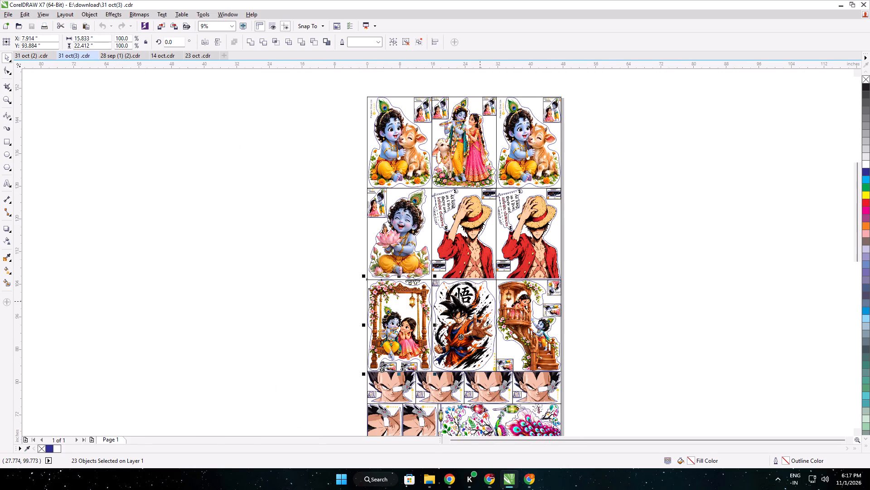
middle_drag(498, 318, 484, 167)
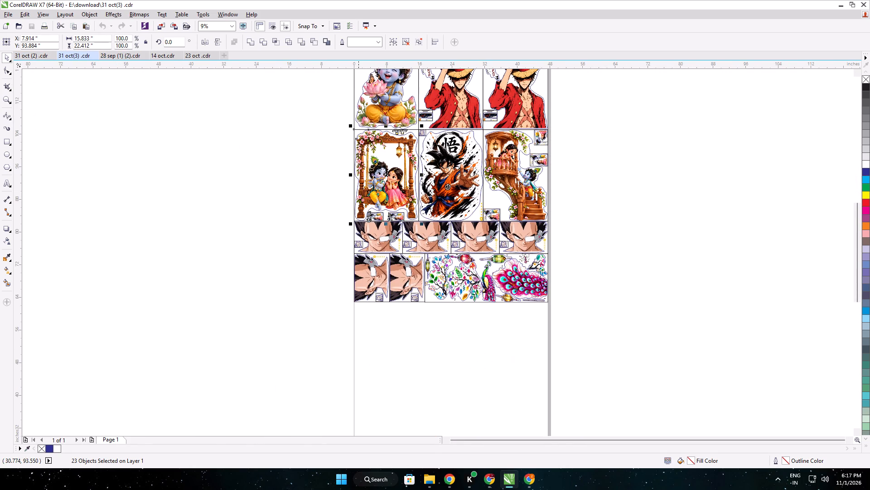
click(112, 54)
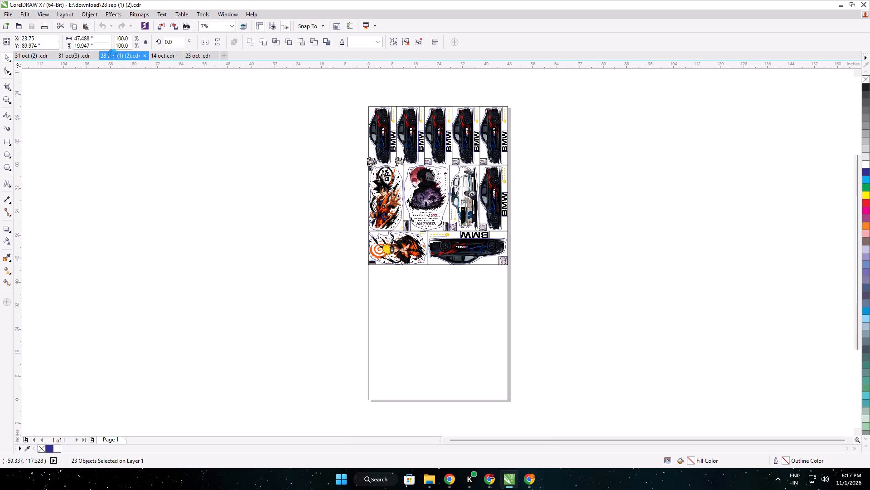
click(163, 56)
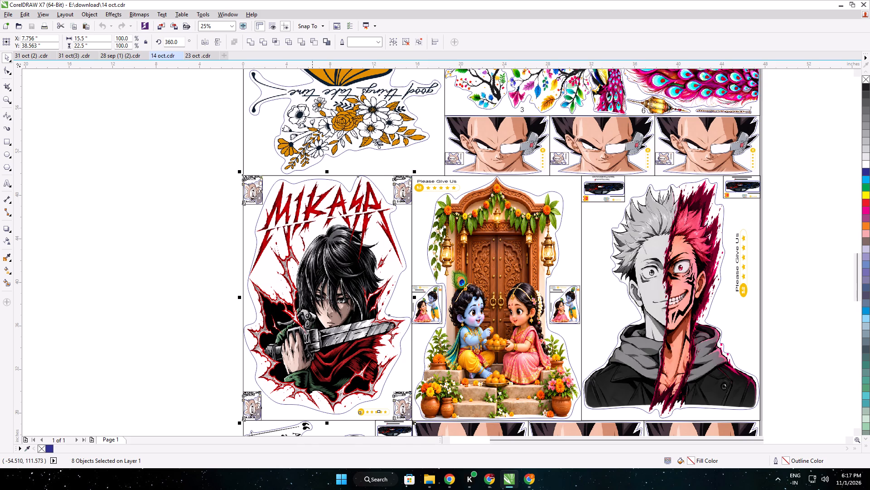
scroll(315, 205, down, 2)
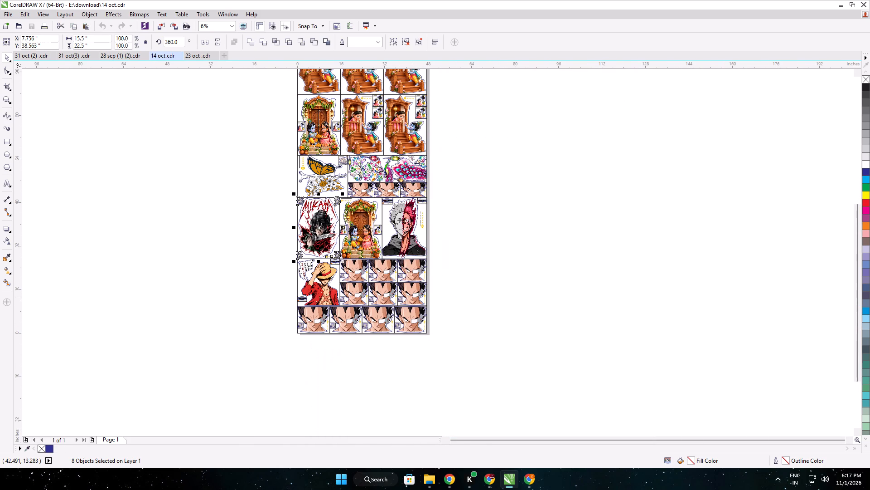
scroll(413, 297, up, 1)
click(201, 56)
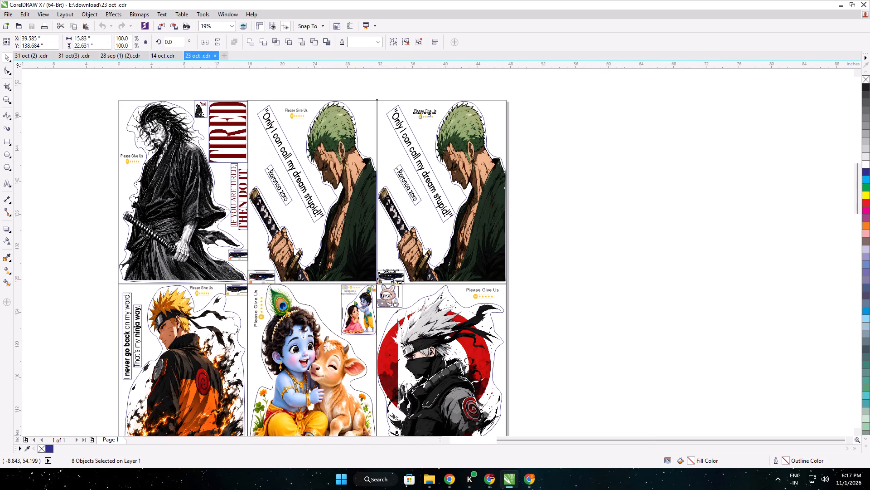
scroll(402, 318, down, 3)
Find the 26 oct layout in the Downloads folder and open it.
click(435, 481)
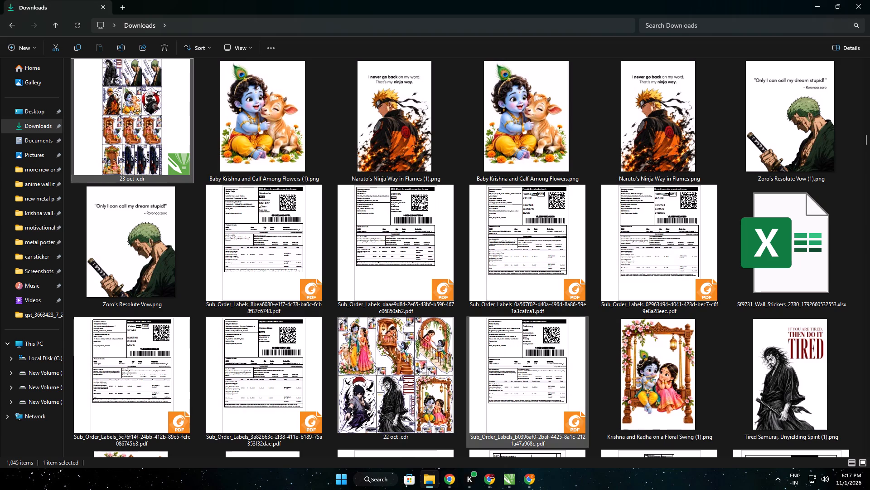
scroll(601, 272, up, 3)
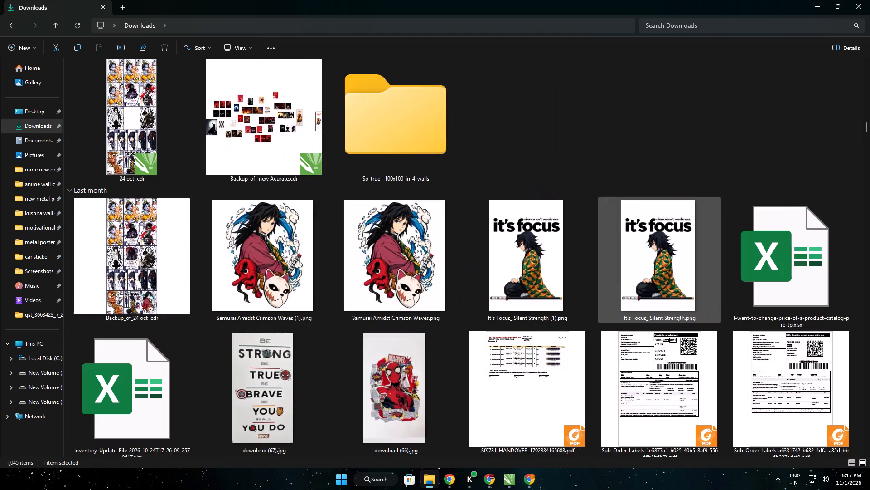
scroll(615, 277, up, 2)
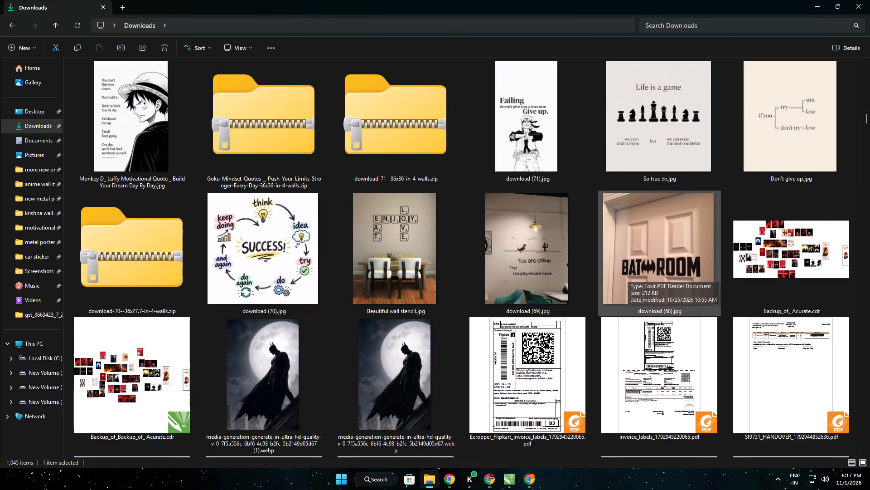
scroll(628, 274, up, 2)
scroll(639, 275, down, 2)
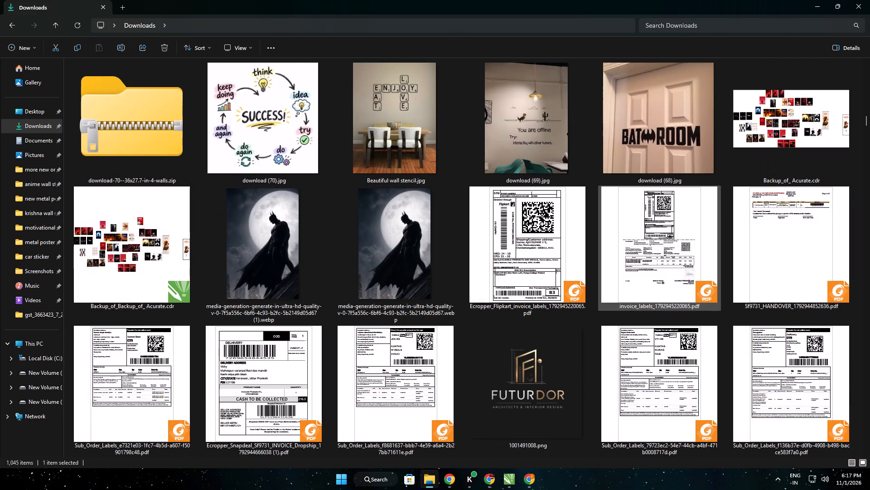
scroll(647, 274, up, 5)
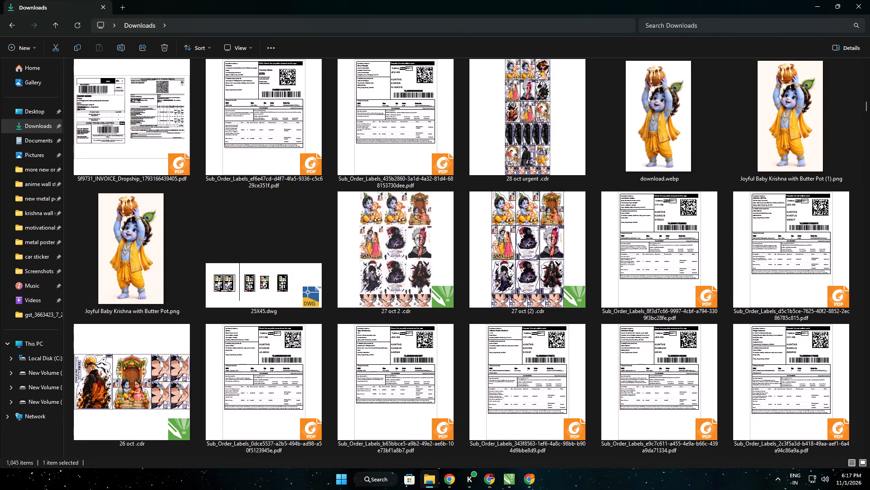
double_click(177, 397)
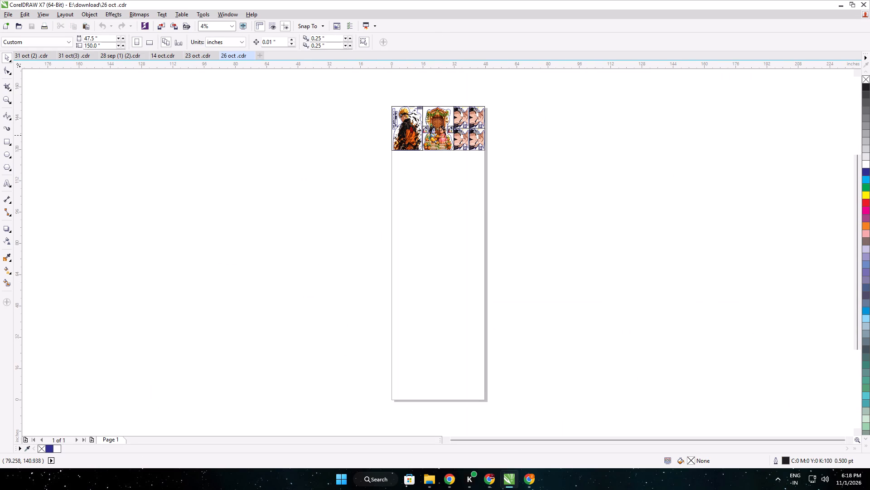
Copy the block of four sideways Vegeta stickers from the 26 oct layout and paste it into the 31 oct (2) layout.
scroll(451, 83, up, 2)
drag(574, 133, 440, 345)
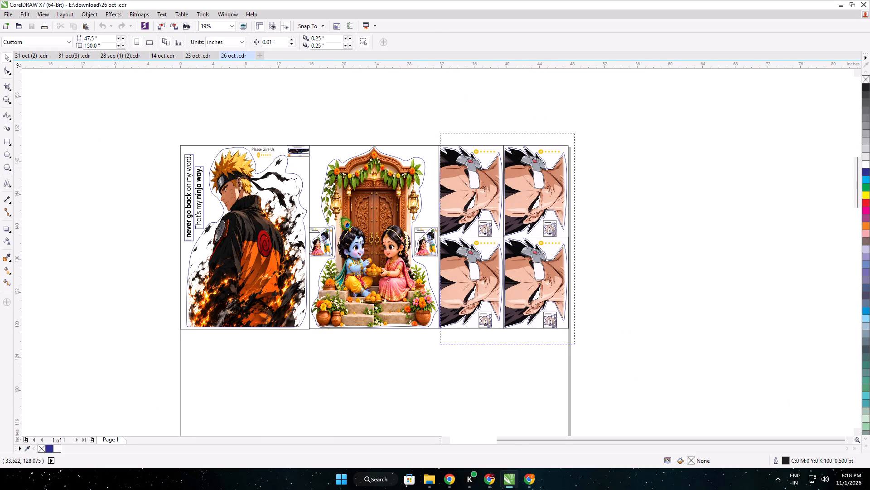
drag(440, 345, 437, 347)
key(ctrl+c)
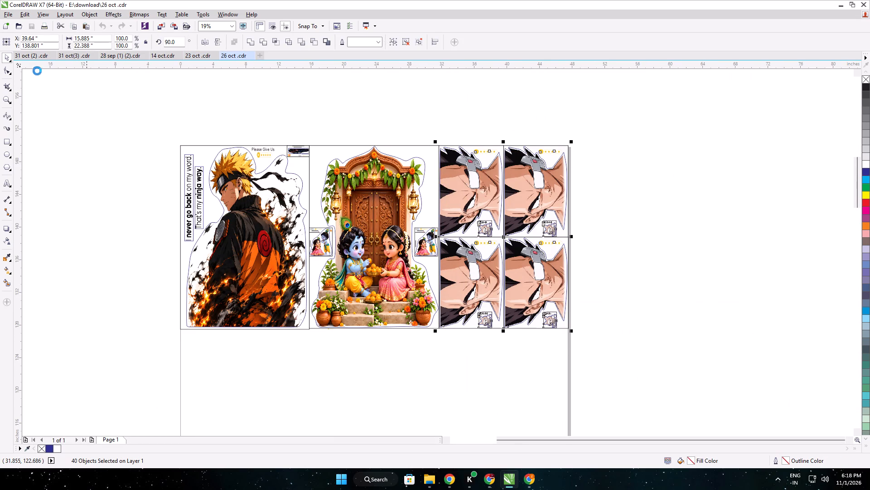
click(38, 57)
scroll(202, 195, down, 3)
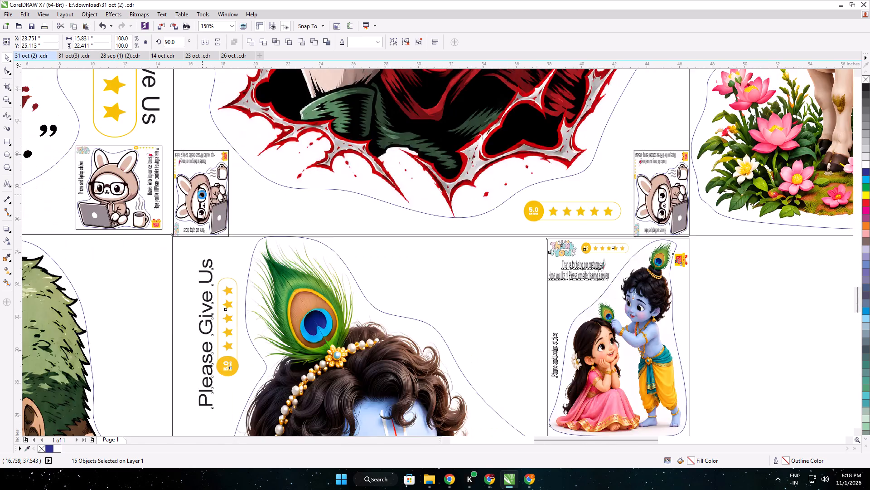
scroll(203, 195, down, 1)
key(ctrl+v)
Move the pasted block of four Vegeta stickers into the empty bottom-row space beside the baby Krishna and calf sticker.
scroll(321, 233, down, 1)
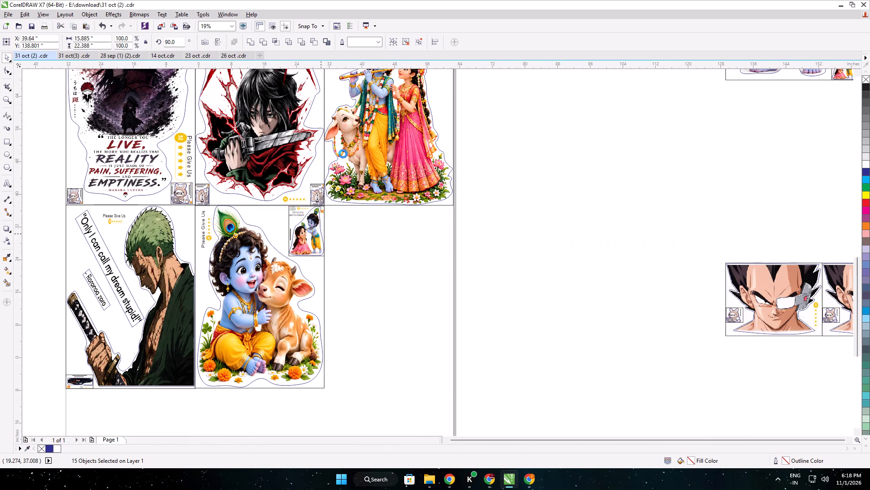
middle_drag(350, 127, 377, 254)
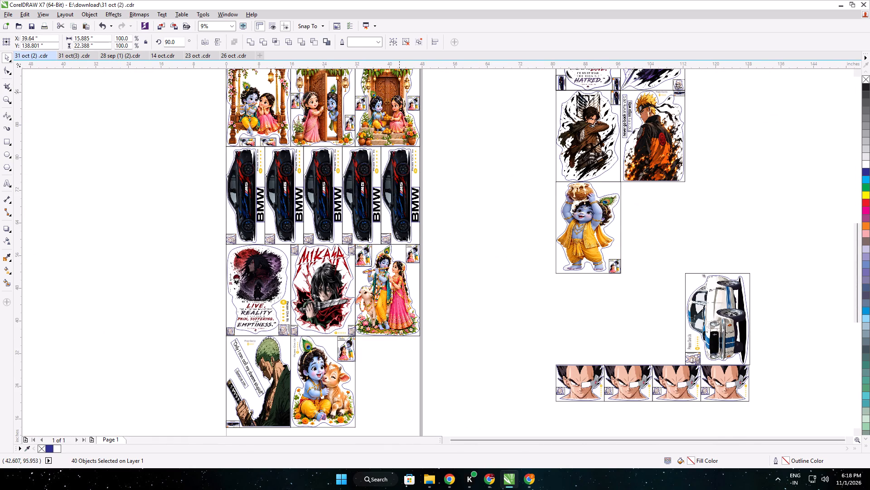
middle_drag(400, 97, 424, 224)
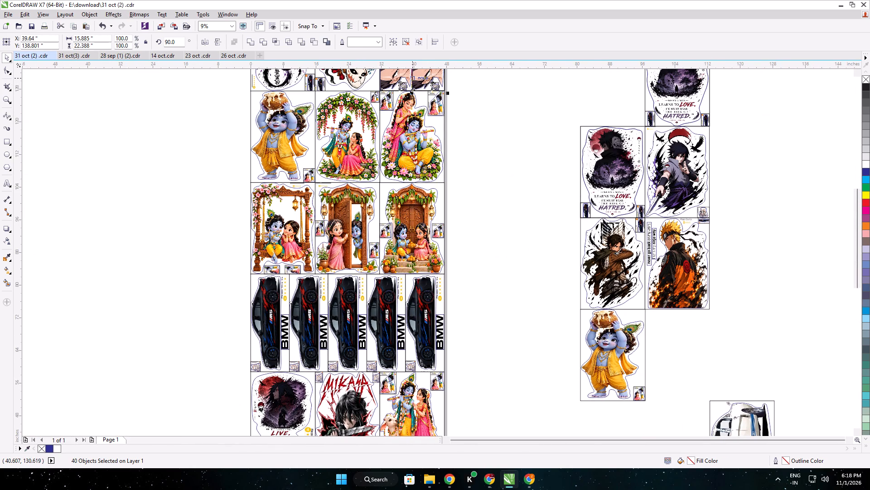
drag(416, 77, 493, 326)
middle_drag(491, 320, 452, 110)
scroll(487, 310, up, 1)
drag(451, 95, 378, 321)
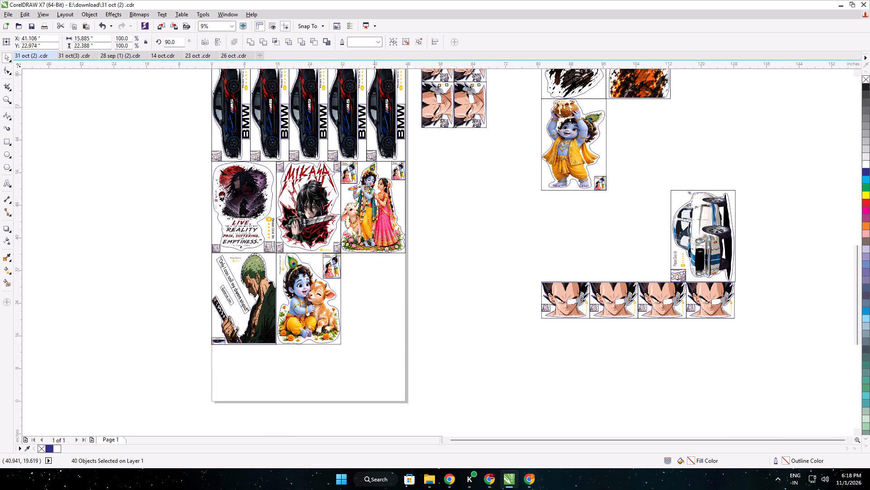
scroll(367, 279, up, 2)
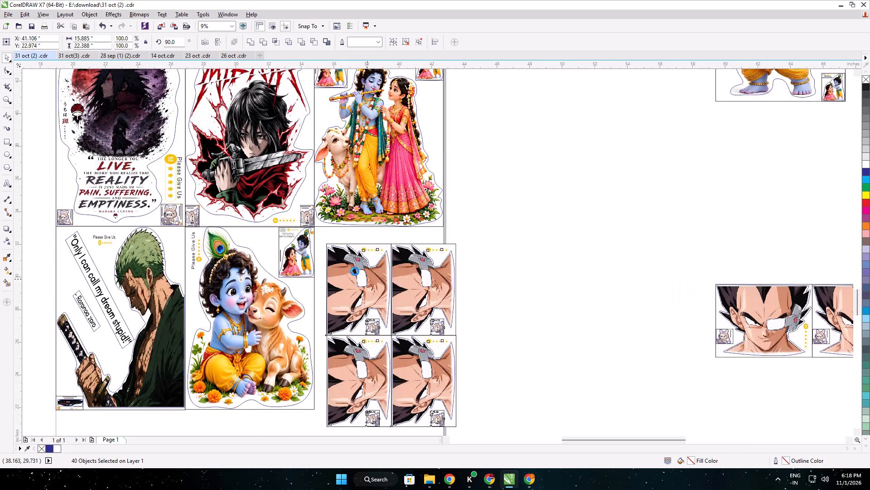
scroll(353, 268, up, 1)
drag(353, 268, 303, 199)
Align the four-Vegeta block flush with the baby Krishna sticker and the Radha Krishna sticker above, using 0.01-inch nudges.
scroll(174, 88, up, 2)
key(Right)
key(Right)
key(Right)
key(Right)
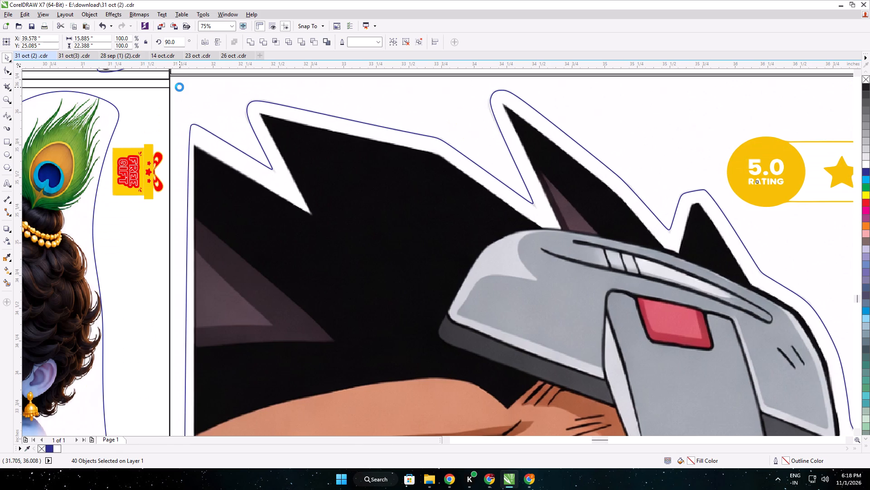
key(Up)
key(Down)
scroll(199, 110, down, 1)
scroll(426, 243, down, 1)
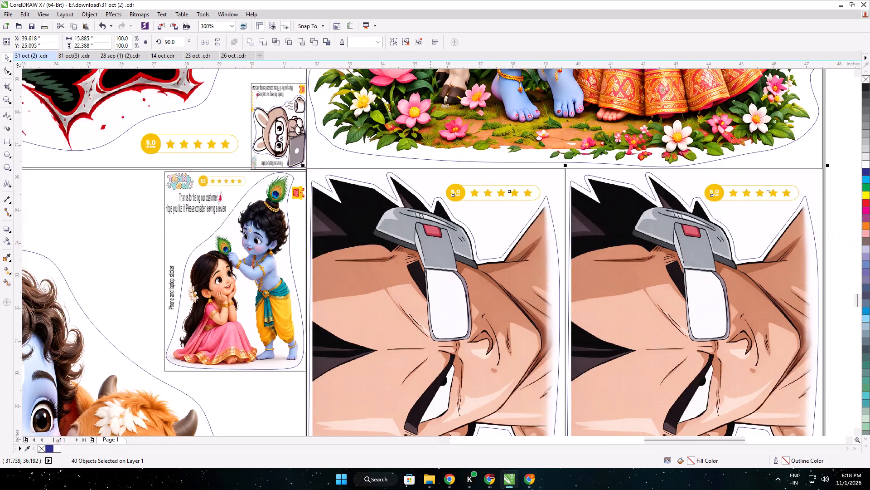
middle_drag(431, 236, 390, 60)
scroll(419, 290, down, 2)
middle_drag(483, 367, 439, 171)
scroll(451, 220, up, 1)
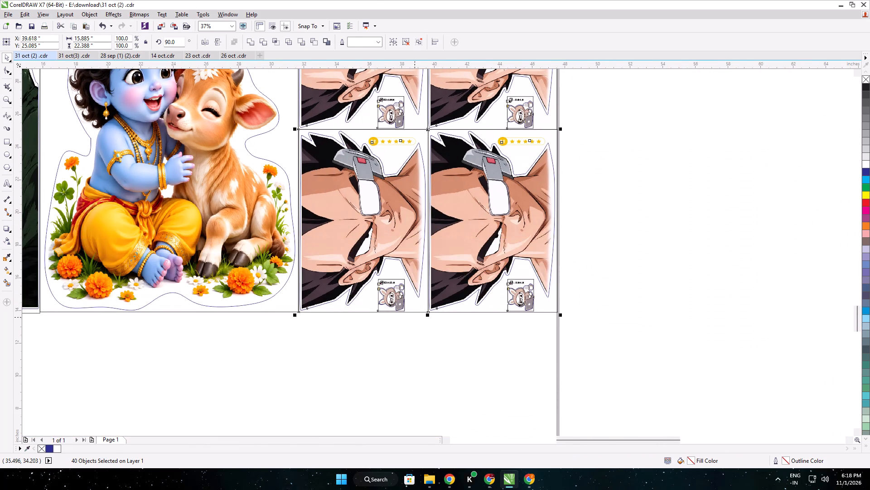
scroll(380, 326, up, 1)
scroll(380, 326, down, 2)
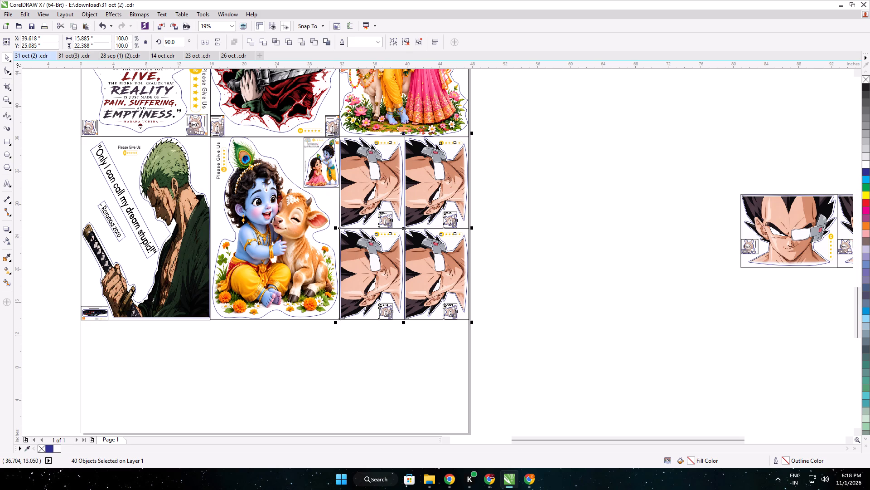
key(Right)
scroll(470, 246, up, 1)
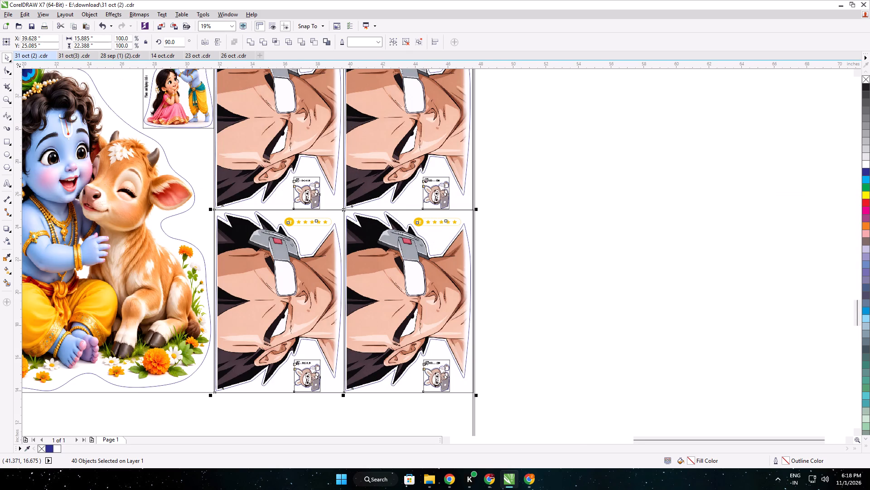
scroll(217, 299, up, 1)
key(Right)
key(Left)
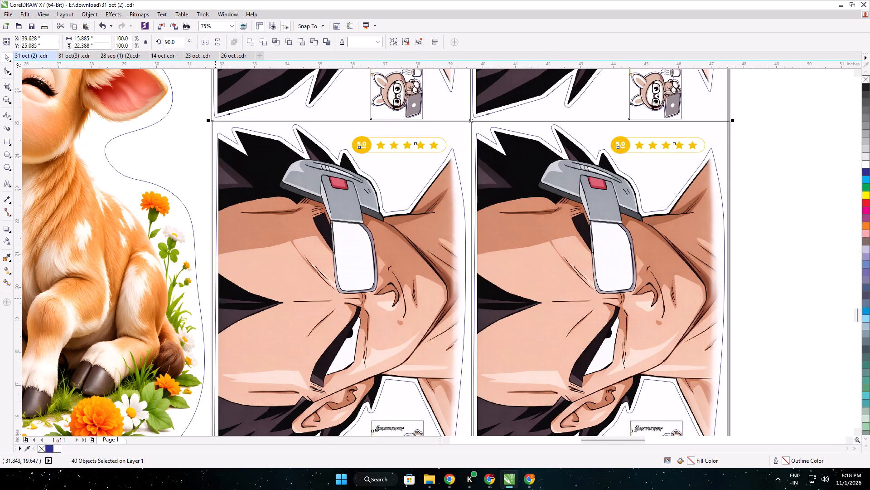
scroll(217, 298, down, 2)
click(467, 334)
Move the row of four upright Vegeta stickers from beside the page into the empty strip below the Zoro row.
scroll(467, 334, down, 1)
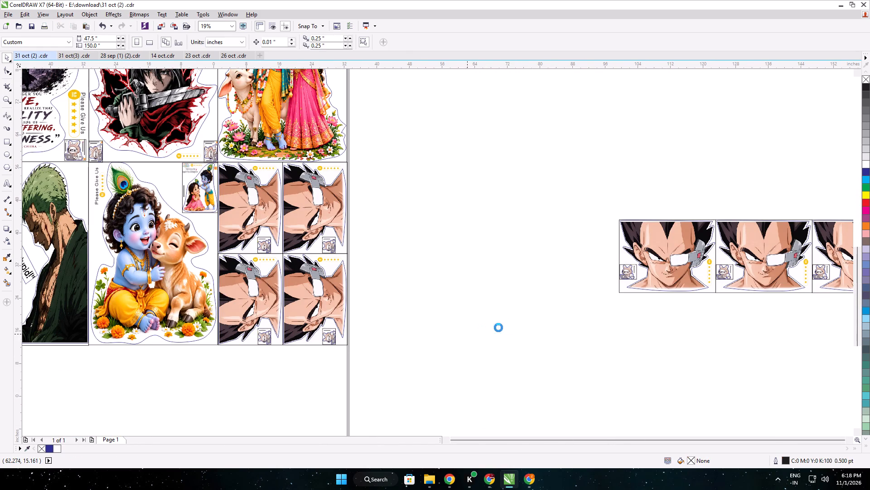
middle_drag(510, 323, 378, 281)
drag(403, 229, 615, 327)
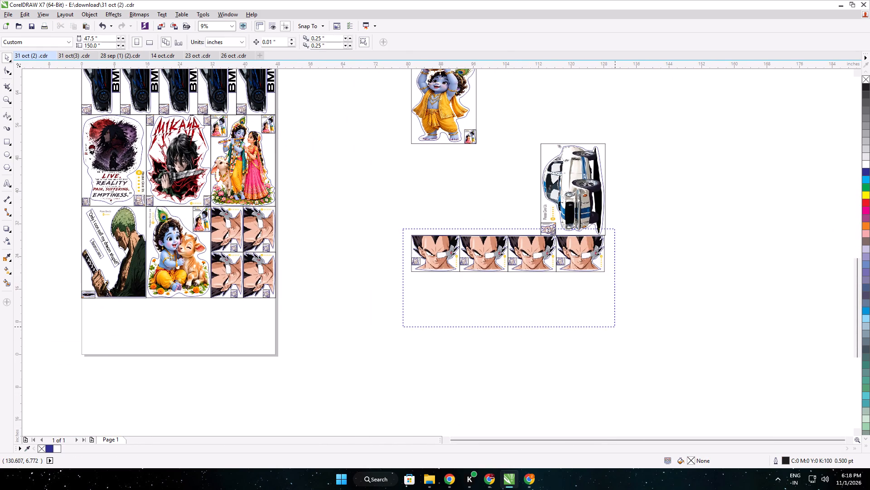
drag(615, 327, 619, 329)
click(619, 329)
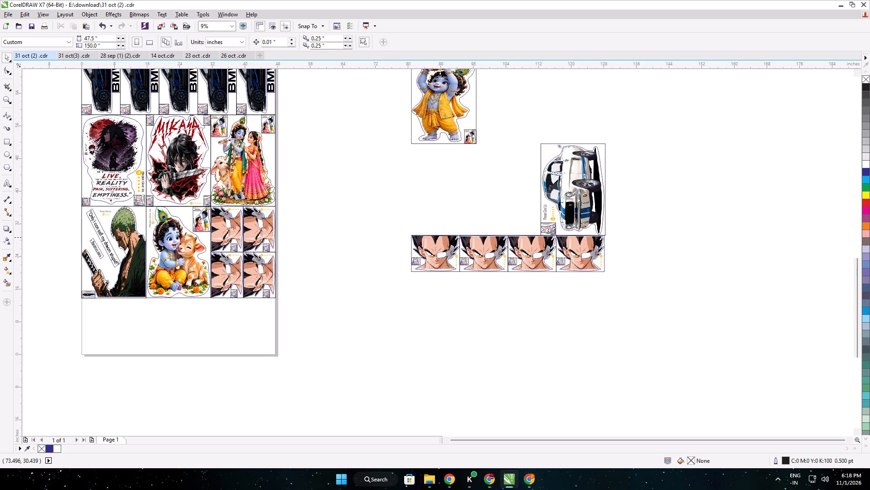
drag(408, 229, 613, 314)
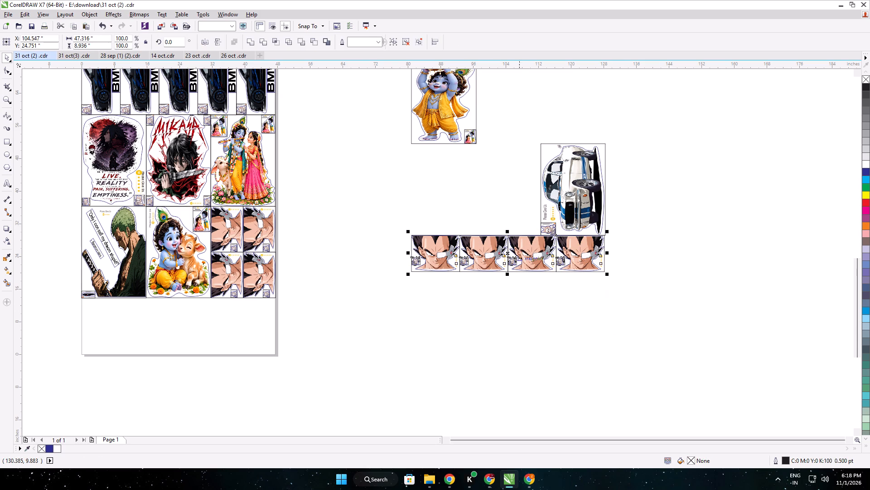
drag(515, 258, 369, 324)
middle_drag(365, 325, 587, 322)
drag(584, 321, 440, 325)
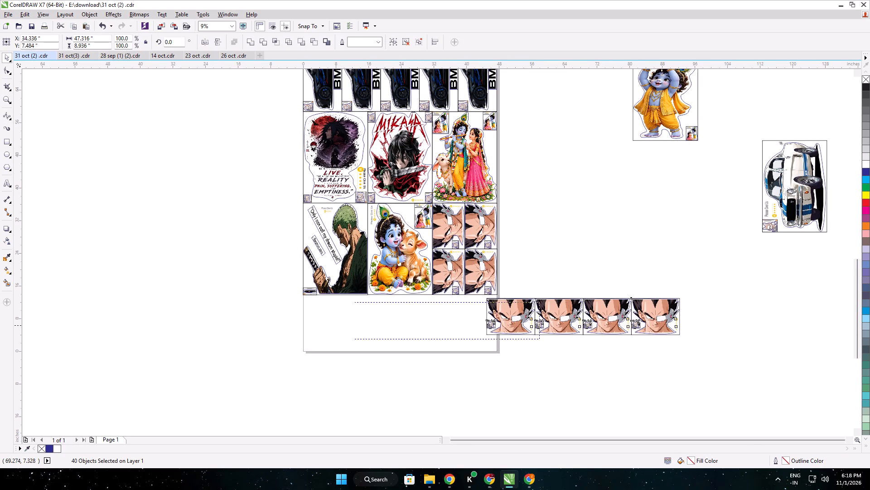
drag(440, 325, 401, 319)
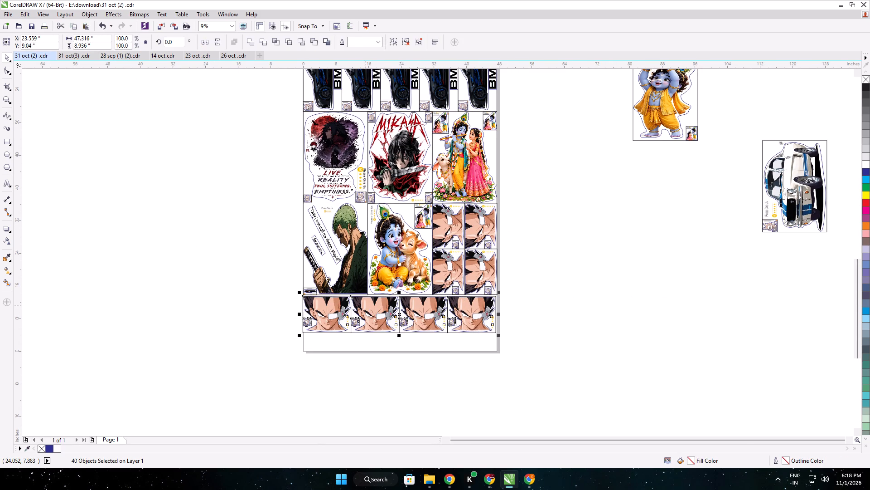
Fit the upright Vegeta row flush against the page's left edge and the Zoro sticker above, finishing with 0.01-inch nudges.
scroll(354, 298, up, 1)
scroll(315, 299, up, 2)
drag(309, 299, 309, 297)
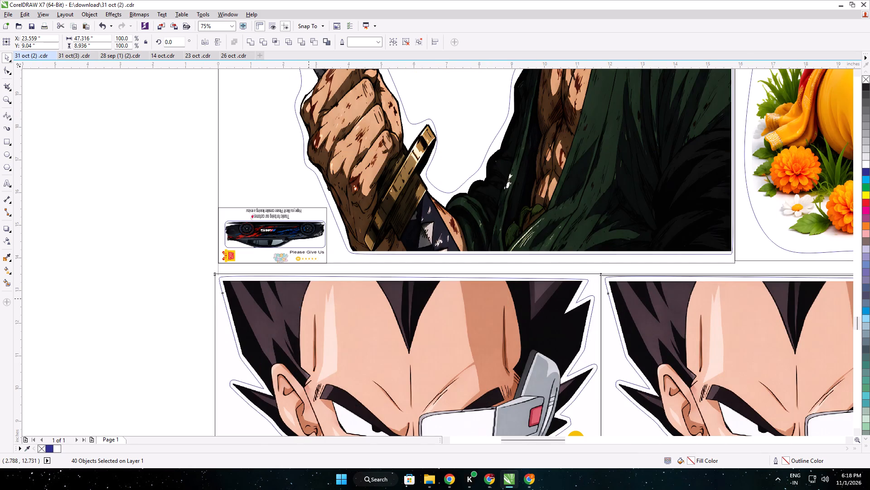
drag(309, 297, 311, 290)
key(Up)
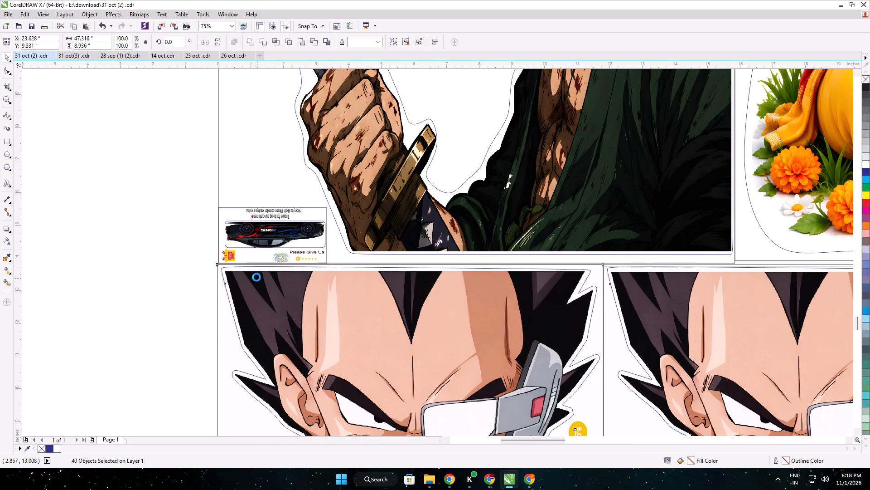
scroll(247, 271, up, 1)
key(Right)
key(Right)
key(Right)
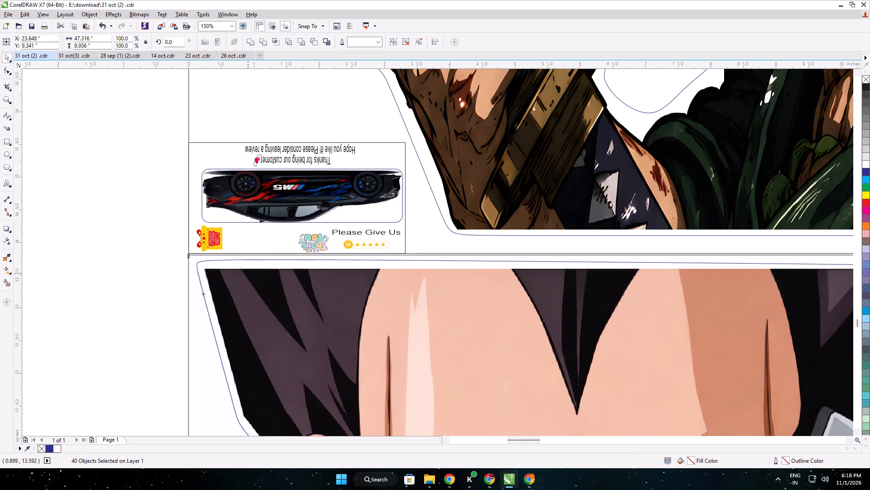
key(Up)
Delete all the leftover spare stickers beside the page.
scroll(248, 274, down, 4)
scroll(297, 294, down, 1)
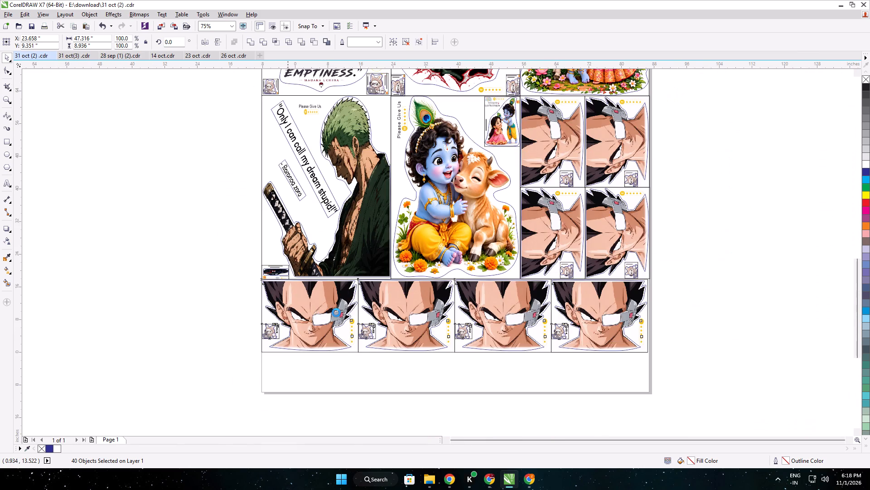
middle_drag(336, 313, 329, 281)
scroll(298, 281, down, 2)
middle_drag(315, 236, 345, 306)
scroll(349, 308, down, 1)
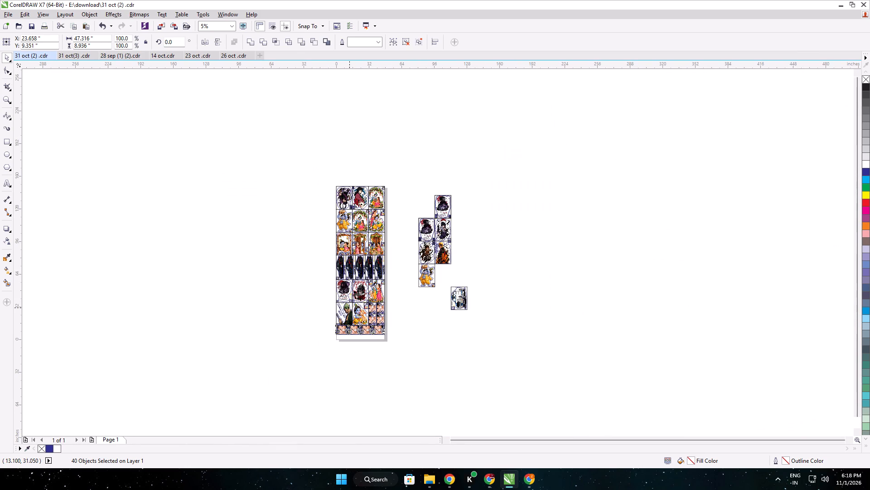
click(307, 294)
drag(525, 354, 391, 154)
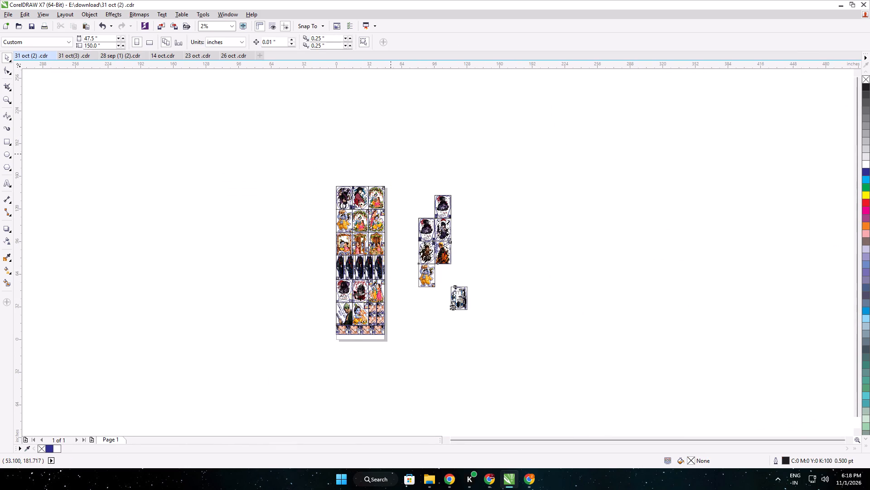
key(Delete)
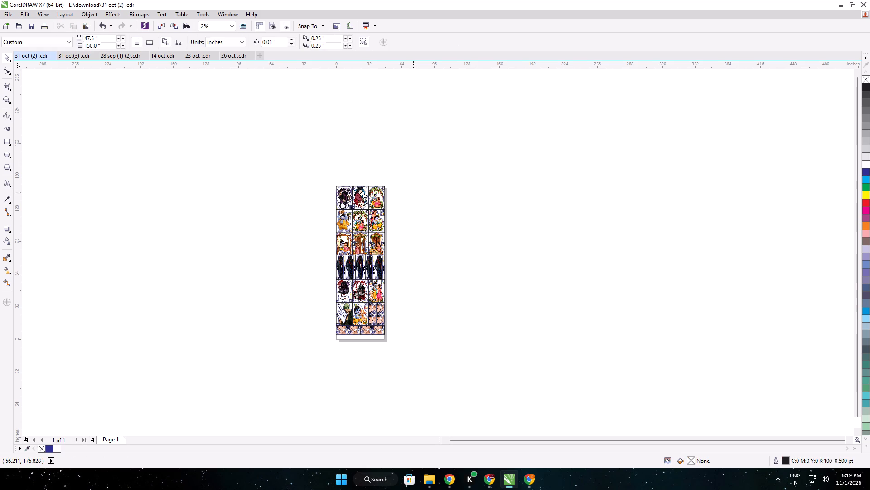
Select the whole sticker arrangement and set its overall height to 145 inches.
key(ctrl+a)
key(ctrl+a)
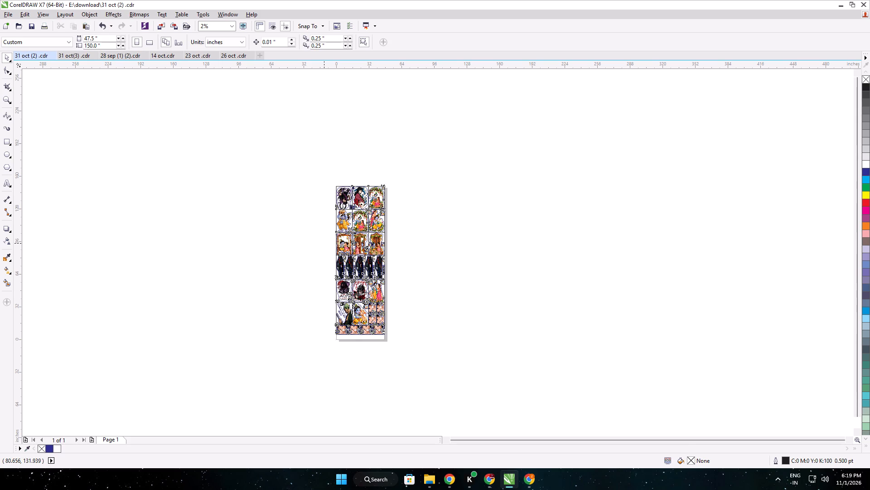
double_click(85, 46)
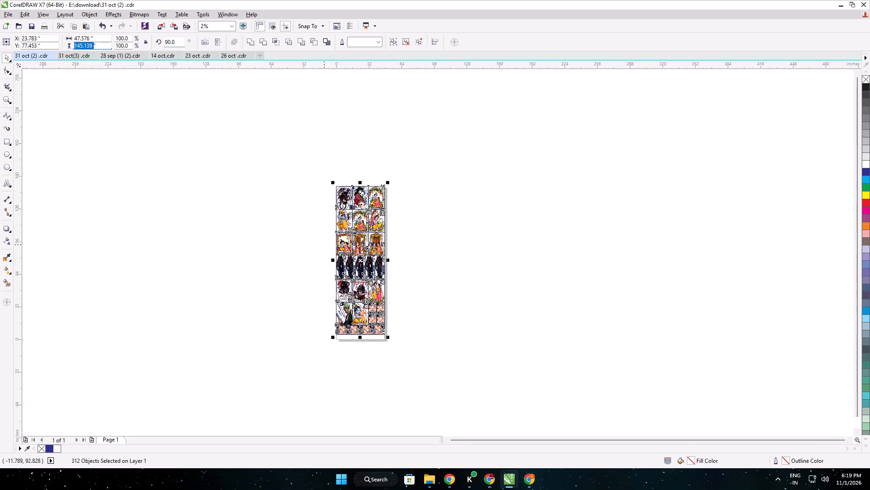
text(145)
key(Return)
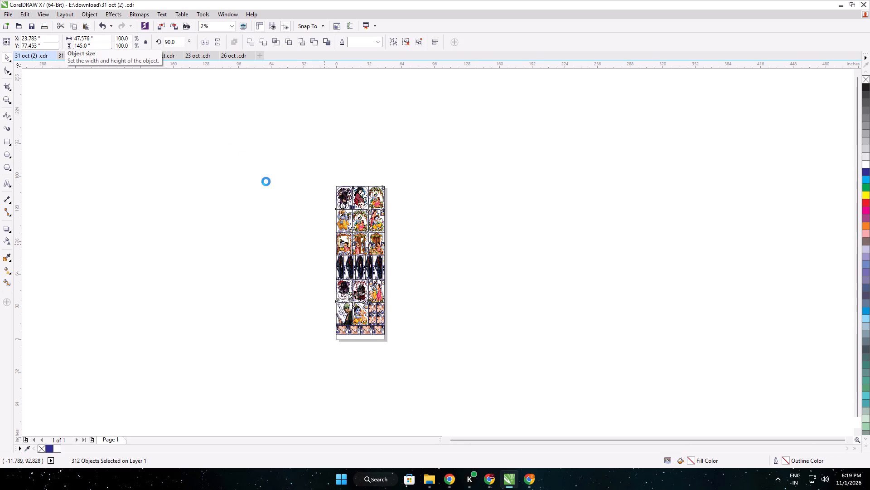
click(266, 181)
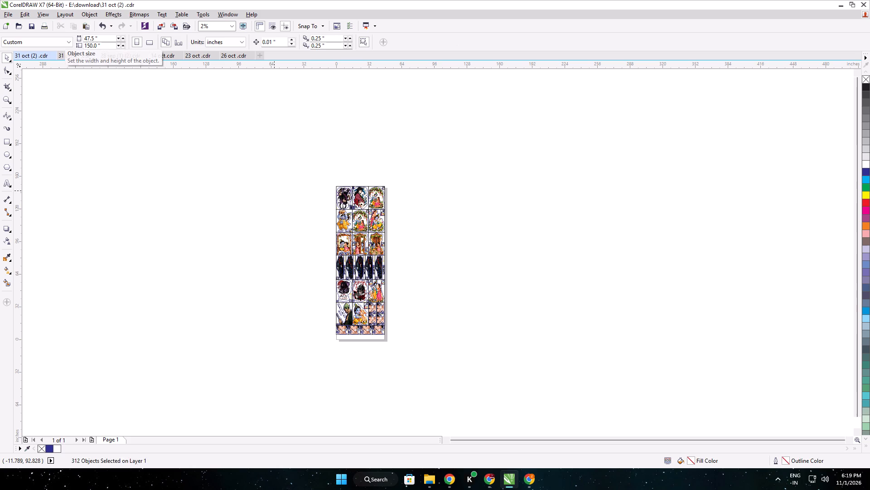
Save a copy of the sticker layout in the Downloads folder under the name "1 nov (2) .cdr".
key(ctrl+shift+s)
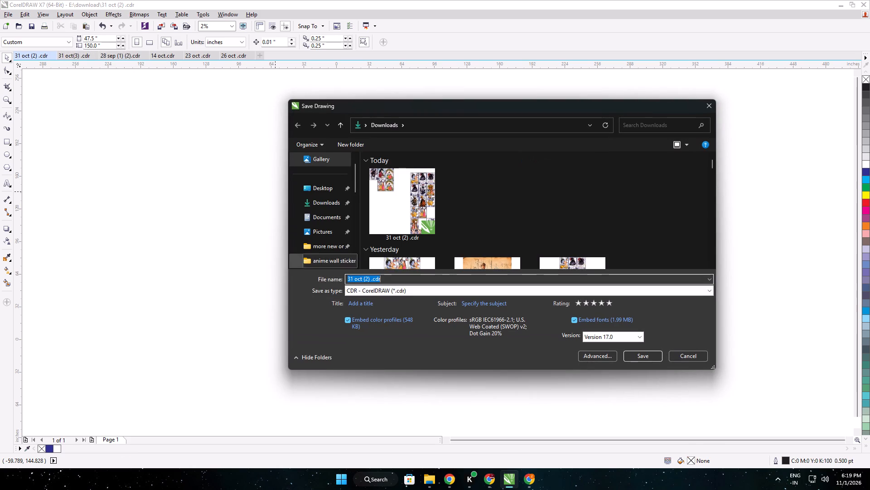
click(353, 277)
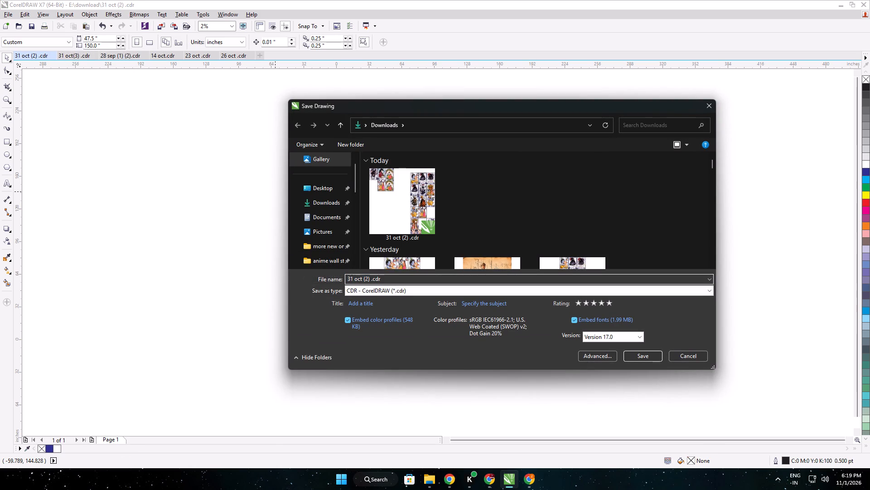
key(BackSpace)
key(BackSpace)
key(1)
key(Right)
key(Right)
key(Right)
key(Right)
key(BackSpace)
key(BackSpace)
key(BackSpace)
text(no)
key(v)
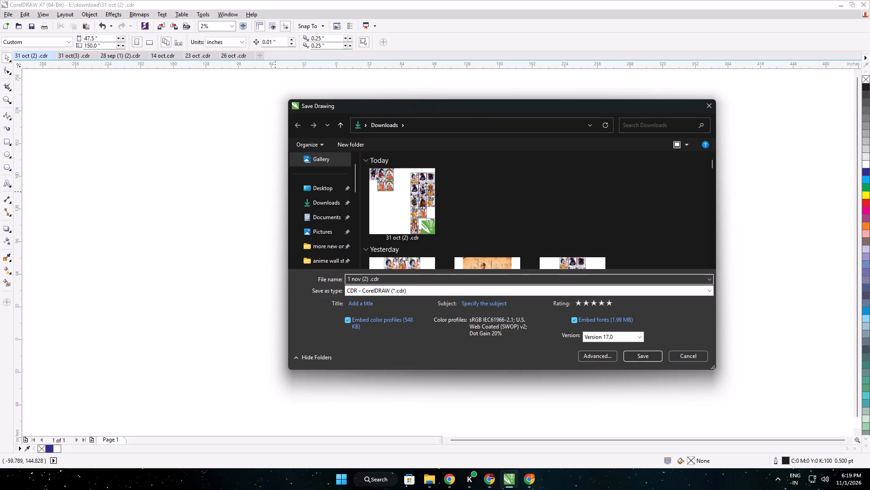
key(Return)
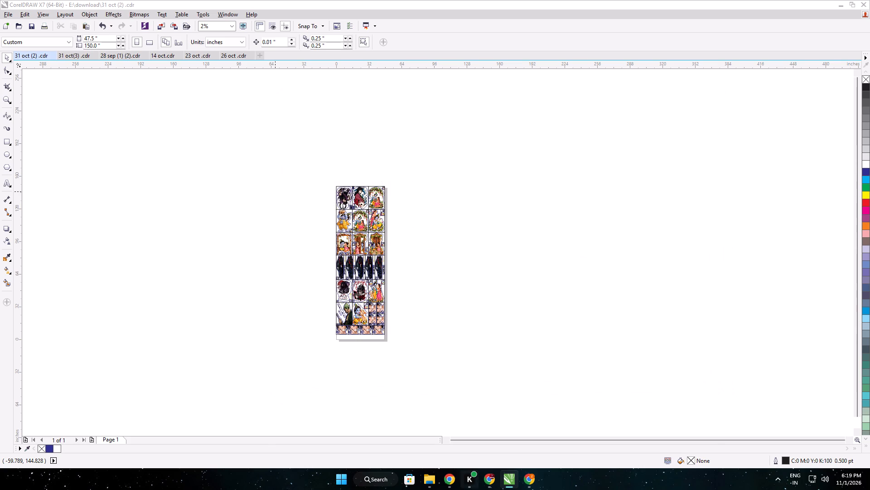
Switch to Chrome to view the pending orders in the Meesho supplier panel.
click(449, 479)
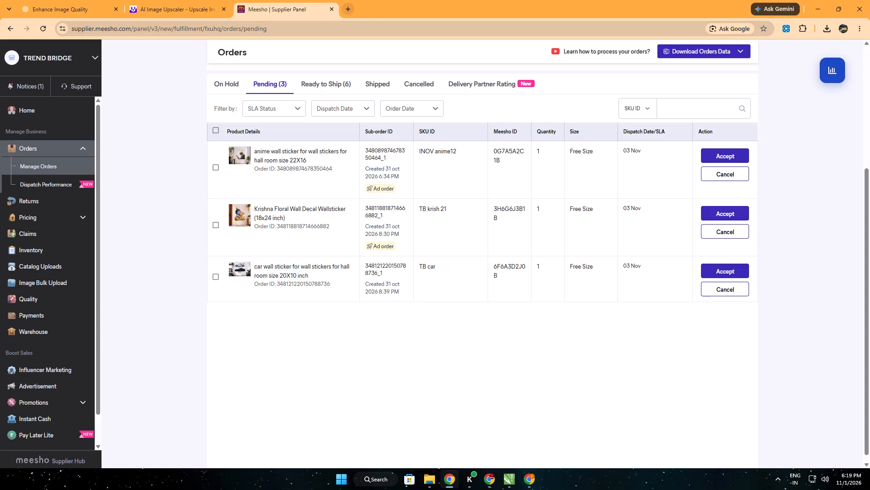
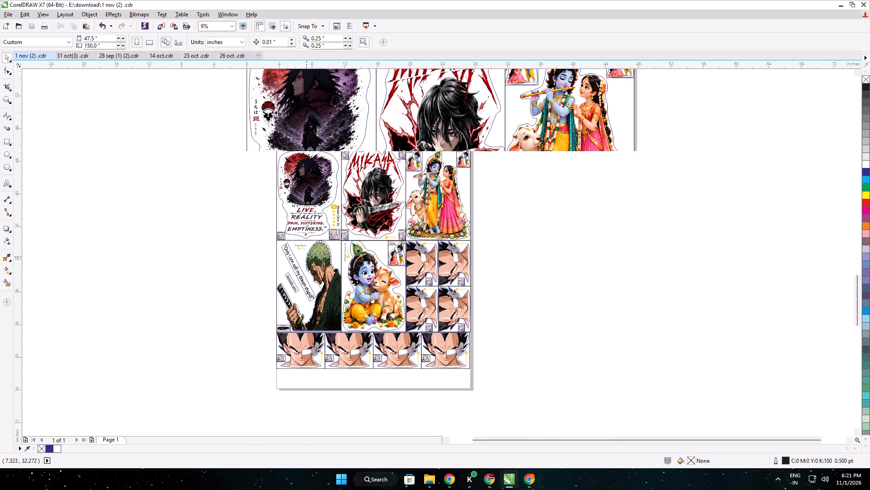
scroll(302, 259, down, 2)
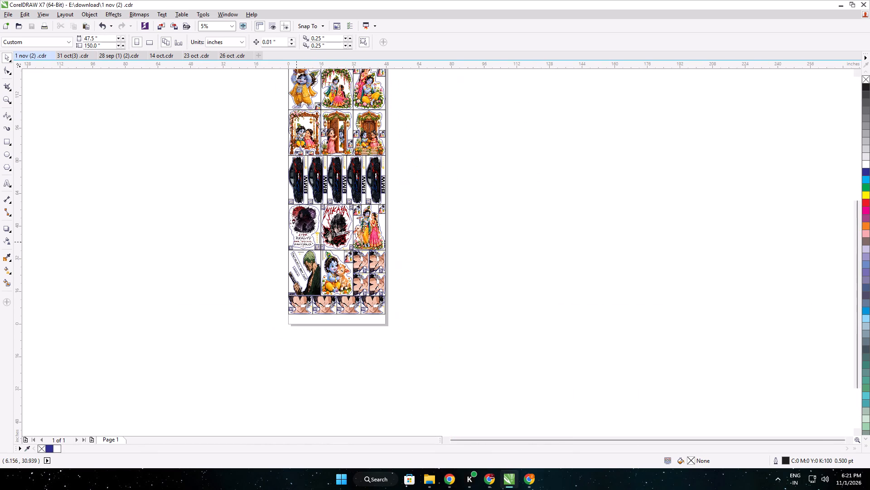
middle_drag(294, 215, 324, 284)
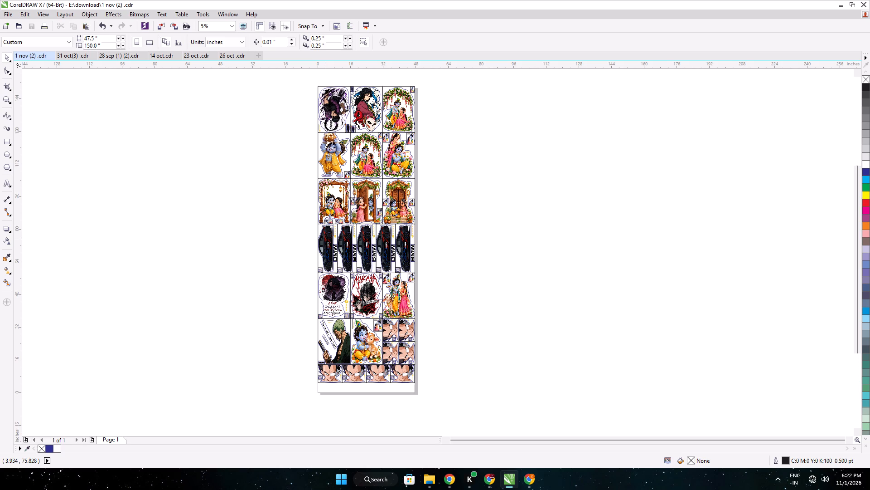
Select every sticker in the print layout on the page.
key(ctrl+a)
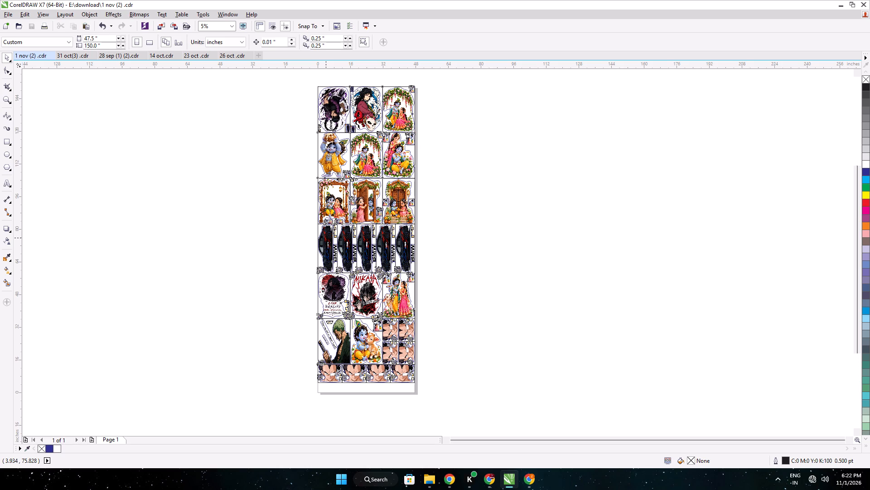